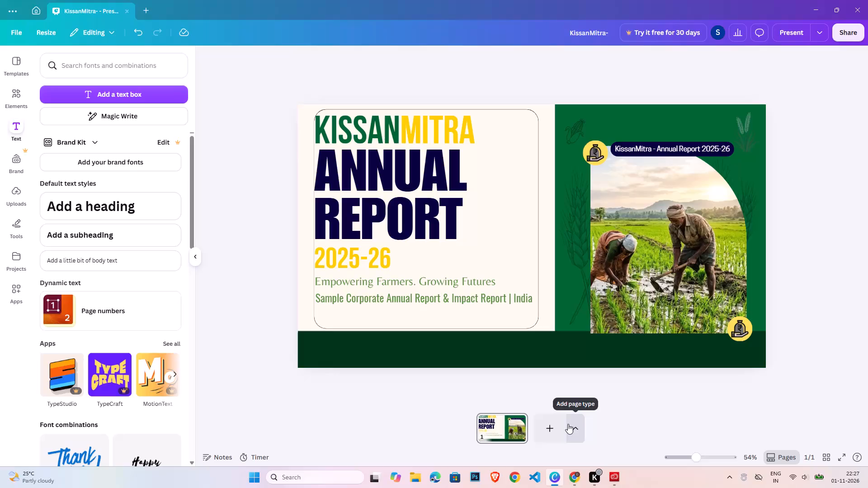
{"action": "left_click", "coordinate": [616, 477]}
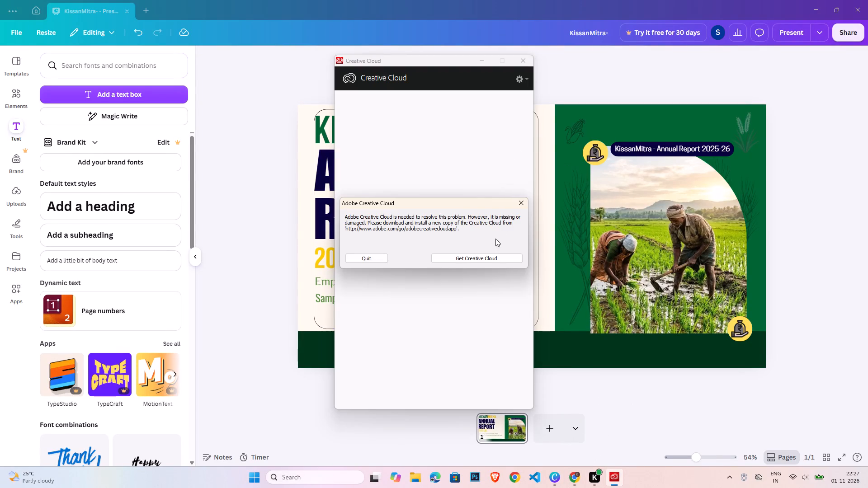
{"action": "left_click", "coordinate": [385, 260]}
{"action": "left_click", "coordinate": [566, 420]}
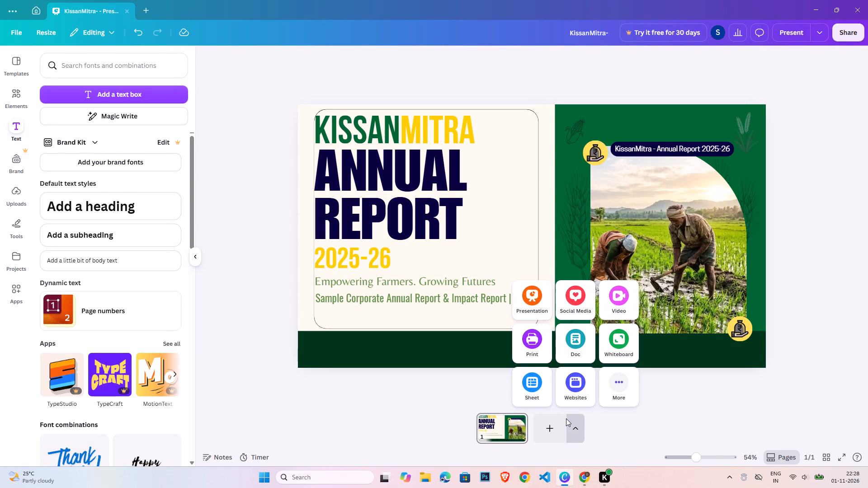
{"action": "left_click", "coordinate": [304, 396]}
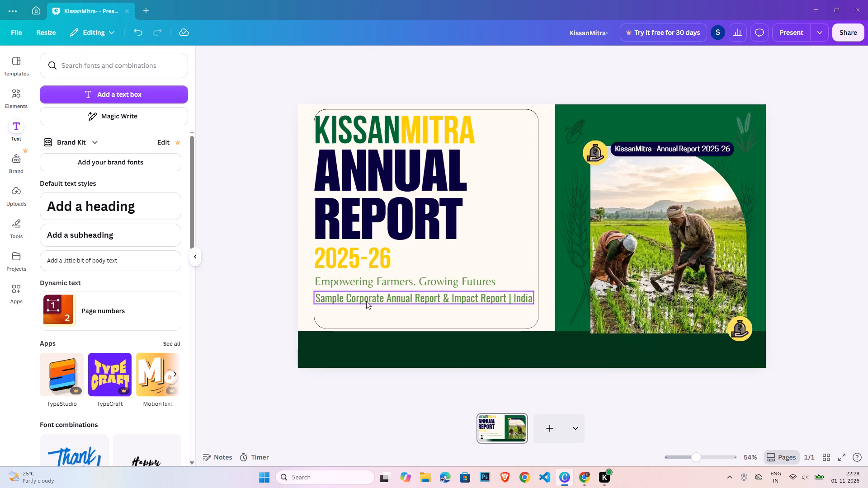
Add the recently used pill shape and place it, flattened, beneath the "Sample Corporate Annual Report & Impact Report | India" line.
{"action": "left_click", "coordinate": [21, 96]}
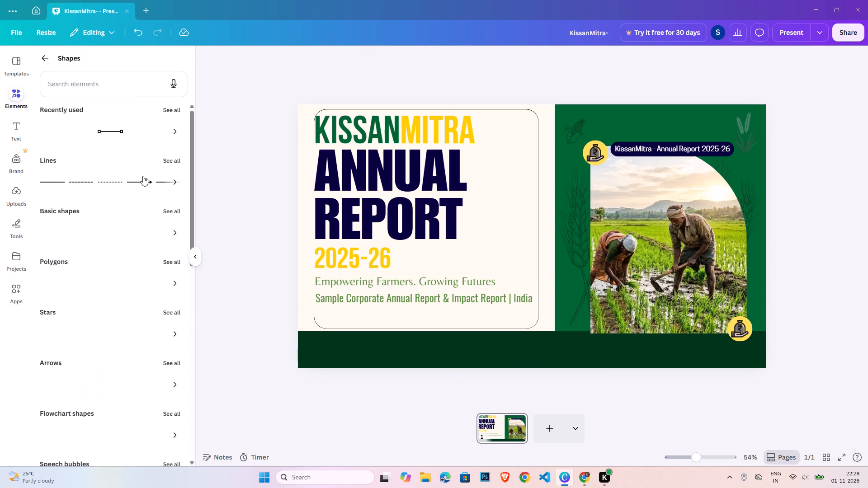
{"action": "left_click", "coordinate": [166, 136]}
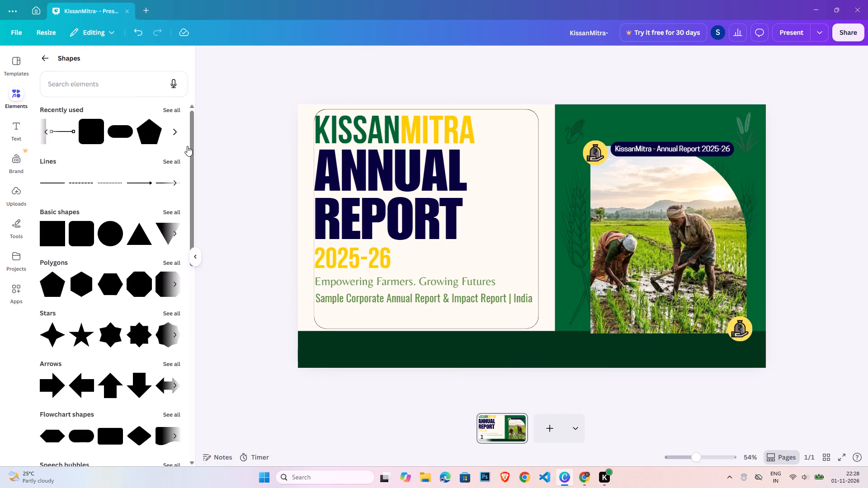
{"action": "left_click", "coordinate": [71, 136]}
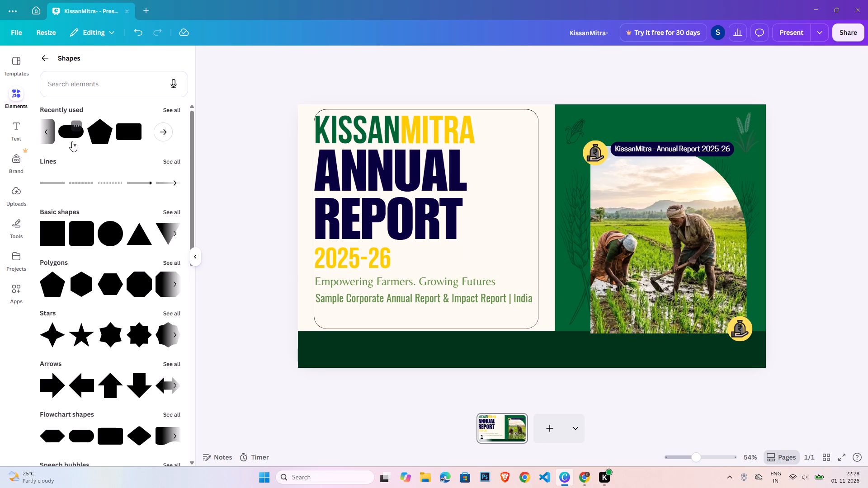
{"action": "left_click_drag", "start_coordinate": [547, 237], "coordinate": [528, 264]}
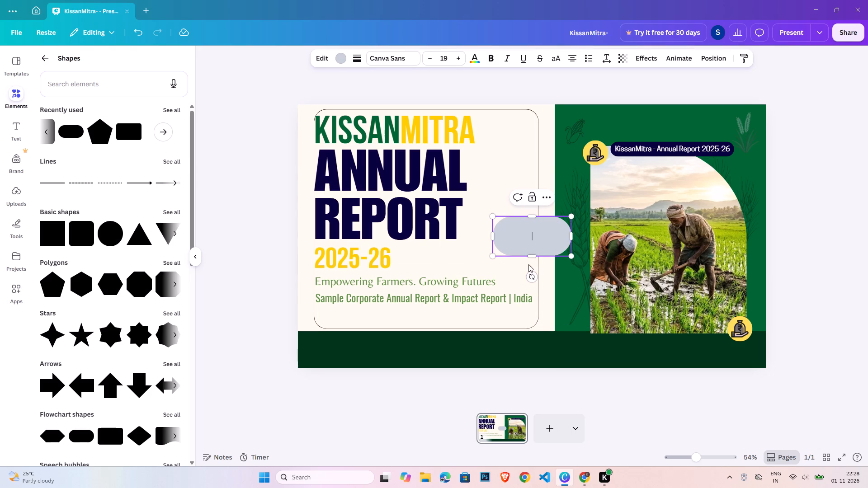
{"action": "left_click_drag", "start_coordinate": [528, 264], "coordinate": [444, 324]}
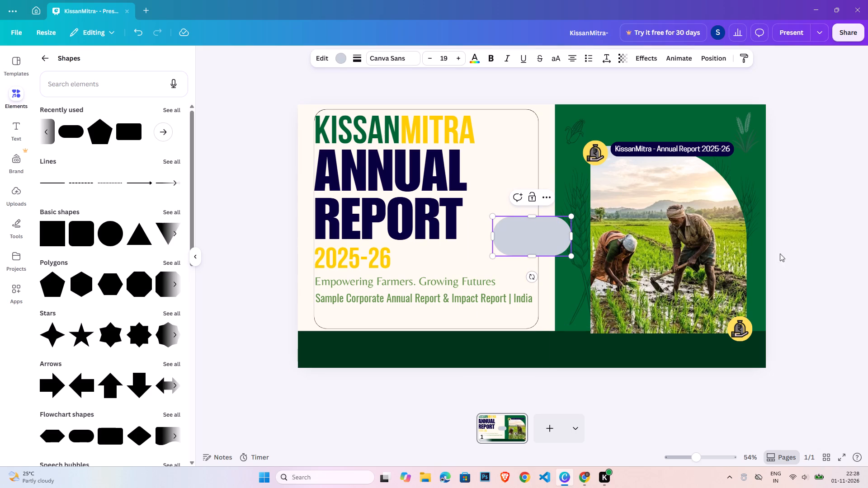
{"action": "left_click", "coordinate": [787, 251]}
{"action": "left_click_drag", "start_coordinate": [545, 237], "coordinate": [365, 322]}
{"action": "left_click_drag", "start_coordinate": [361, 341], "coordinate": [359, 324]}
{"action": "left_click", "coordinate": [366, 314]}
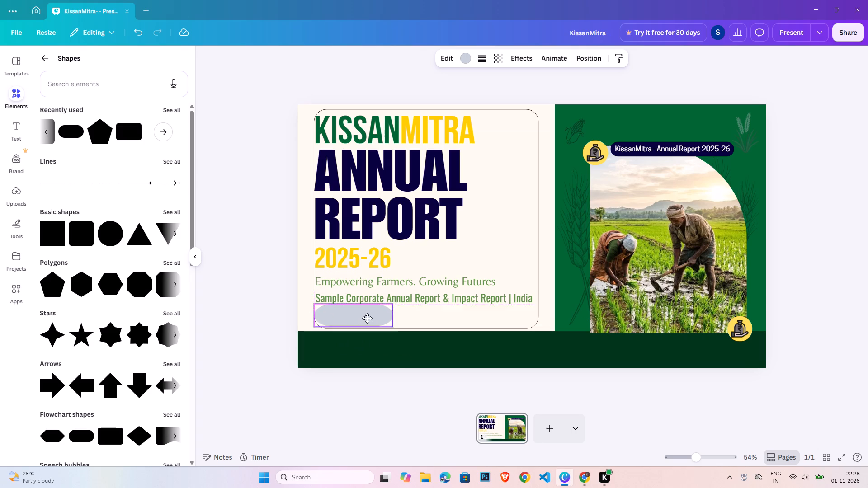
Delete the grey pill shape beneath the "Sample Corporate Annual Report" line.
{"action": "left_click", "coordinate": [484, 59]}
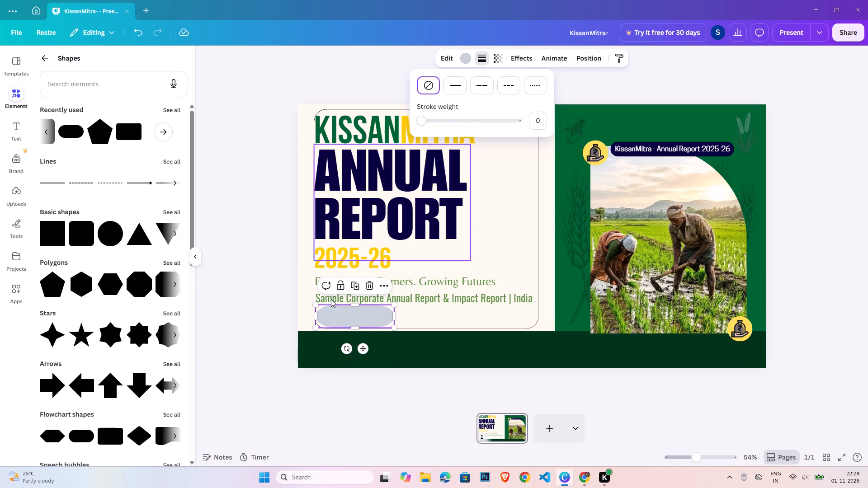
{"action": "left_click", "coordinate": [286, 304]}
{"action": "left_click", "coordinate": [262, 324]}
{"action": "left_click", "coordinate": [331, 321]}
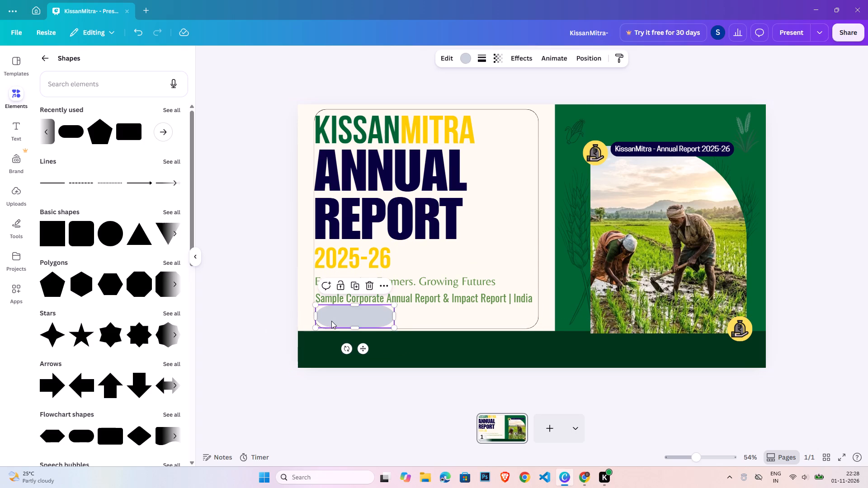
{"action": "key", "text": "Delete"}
Add a black rounded rectangle and resize it into a slim bar beneath the "Sample Corporate Annual Report" line, inside the outlined frame.
{"action": "left_click", "coordinate": [131, 131]}
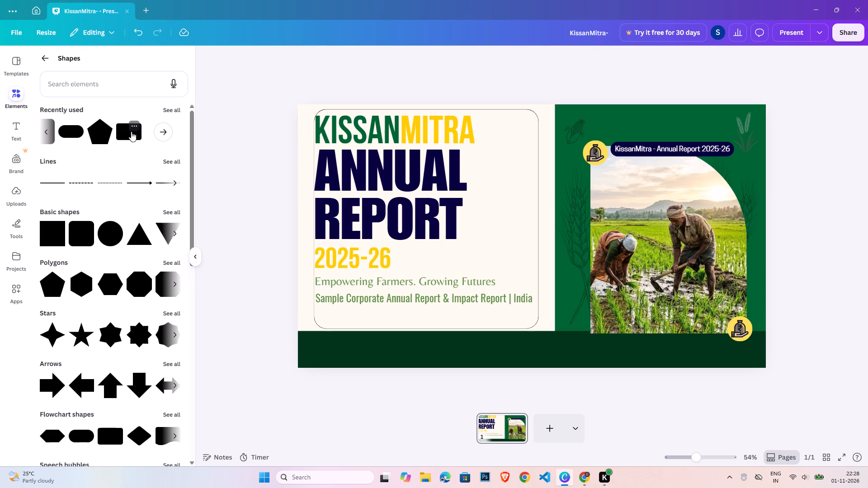
{"action": "left_click", "coordinate": [787, 244]}
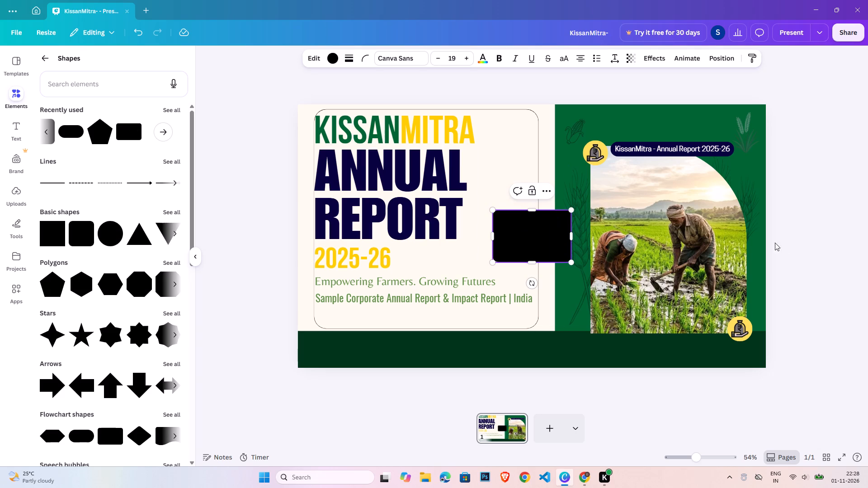
{"action": "left_click_drag", "start_coordinate": [548, 230], "coordinate": [372, 328]}
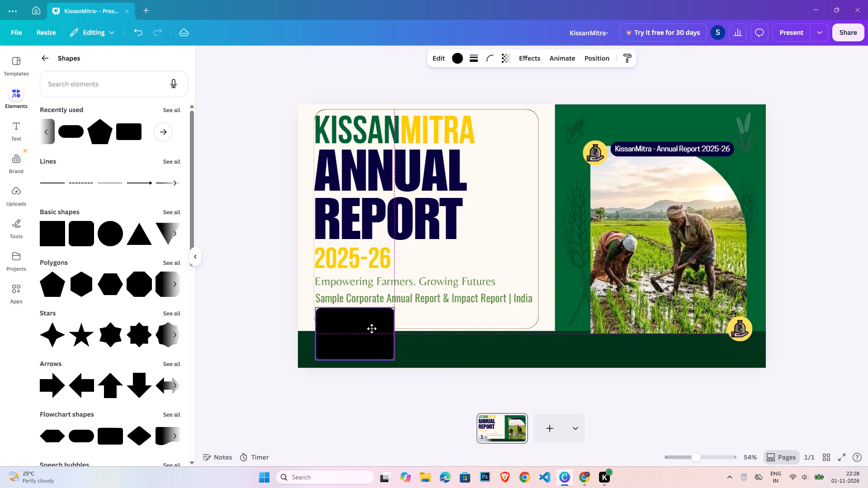
{"action": "left_click_drag", "start_coordinate": [372, 328], "coordinate": [369, 328]}
{"action": "left_click_drag", "start_coordinate": [390, 334], "coordinate": [462, 334]}
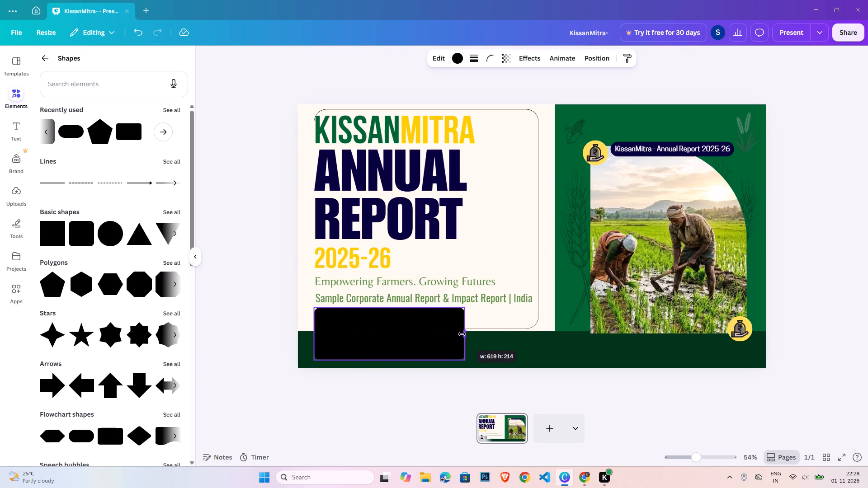
{"action": "left_click_drag", "start_coordinate": [462, 334], "coordinate": [406, 333]}
{"action": "left_click_drag", "start_coordinate": [364, 361], "coordinate": [367, 328]}
Set the black bar's corner rounding to 50.
{"action": "left_click", "coordinate": [492, 58]}
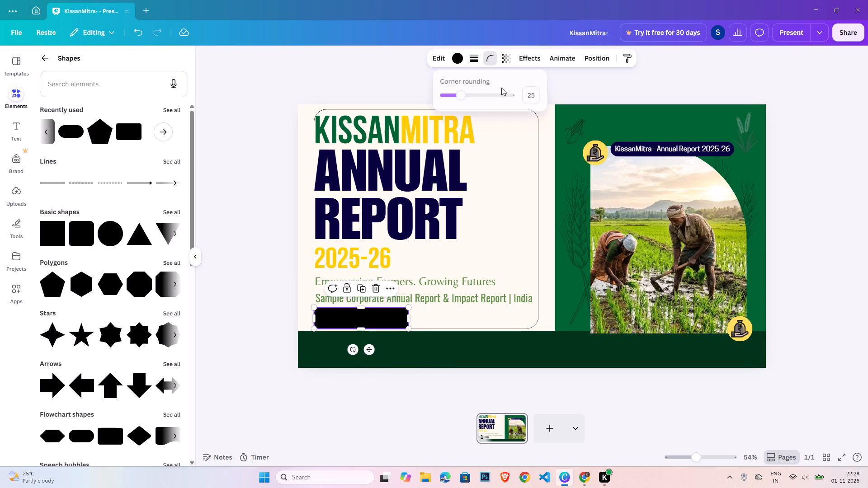
{"action": "left_click_drag", "start_coordinate": [463, 94], "coordinate": [453, 96]}
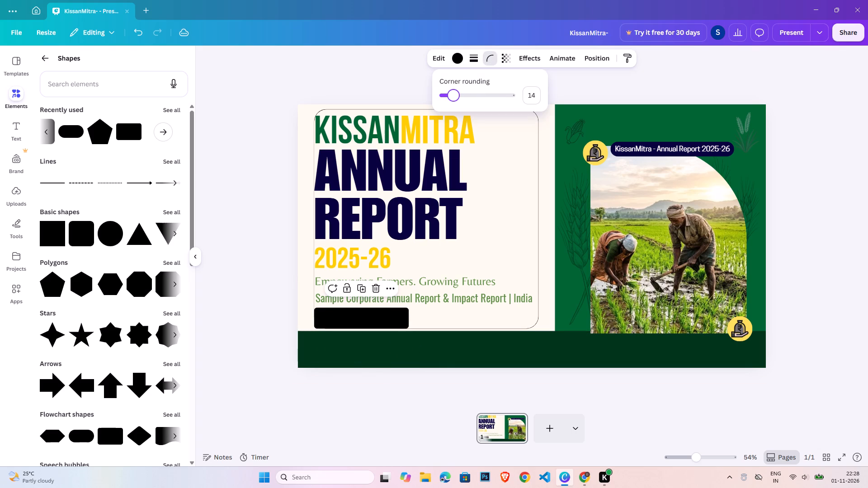
{"action": "left_click_drag", "start_coordinate": [453, 96], "coordinate": [463, 103]}
{"action": "left_click_drag", "start_coordinate": [463, 103], "coordinate": [479, 108]}
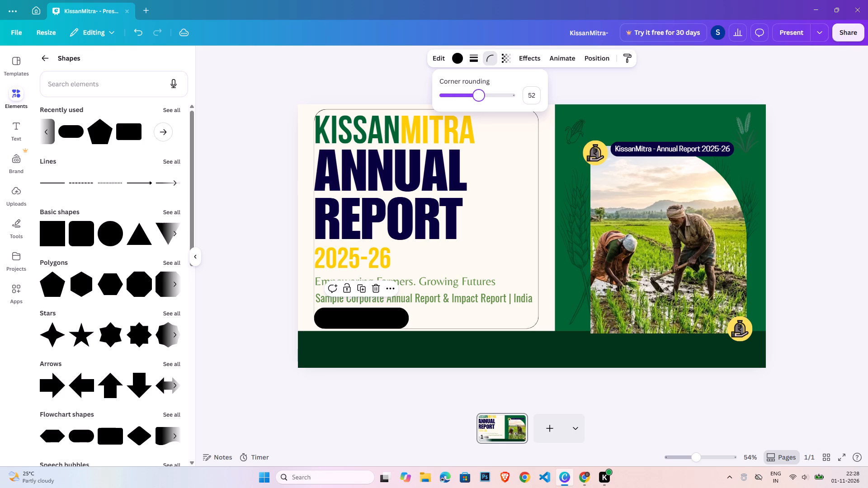
{"action": "left_click_drag", "start_coordinate": [479, 108], "coordinate": [477, 109]}
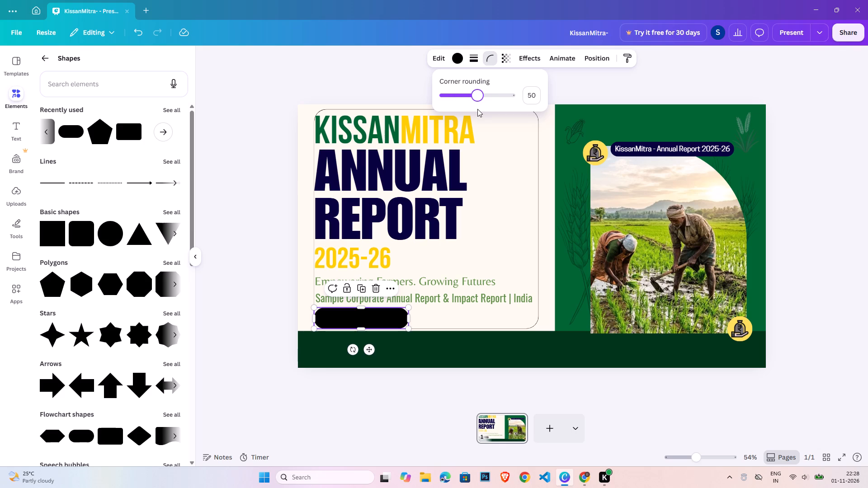
Fill the black bar with the dark green #006434.
{"action": "left_click", "coordinate": [461, 54]}
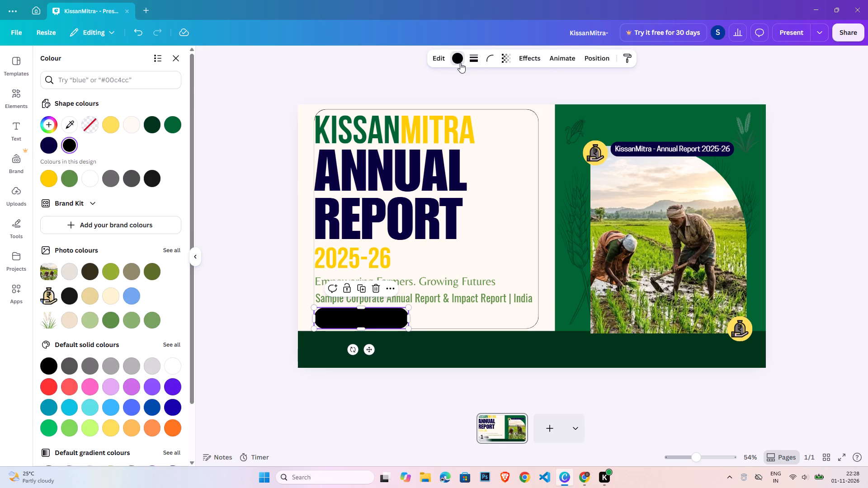
{"action": "left_click", "coordinate": [180, 121]}
{"action": "double_click", "coordinate": [250, 178]}
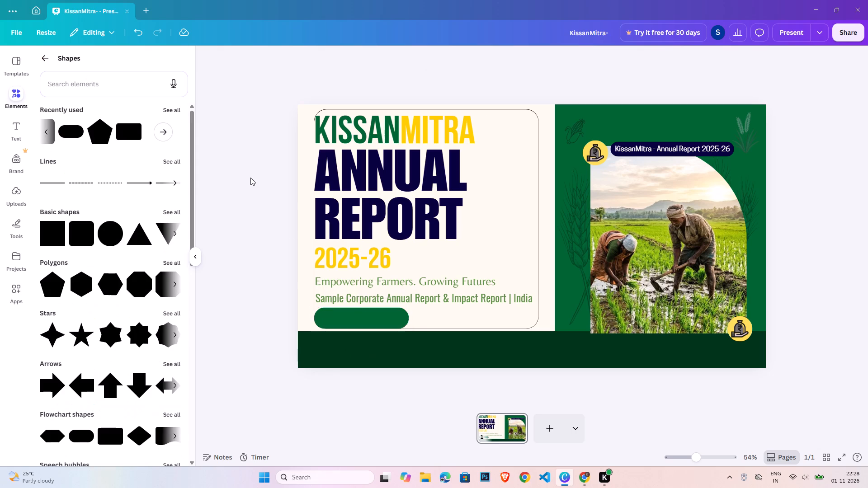
Duplicate the "Sample Corporate Annual Report & Impact Report | India" text and place the copy over the green bar.
{"action": "left_click", "coordinate": [434, 301]}
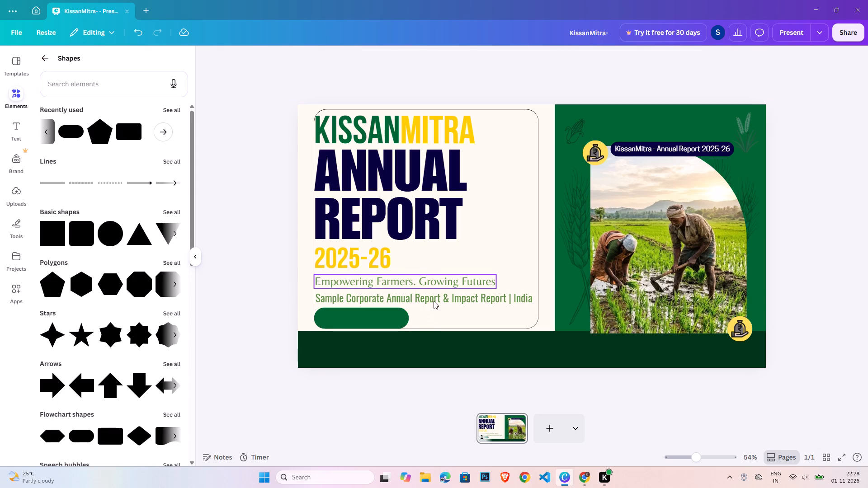
{"action": "key", "text": "ctrl+c"}
{"action": "key", "text": "ctrl+v"}
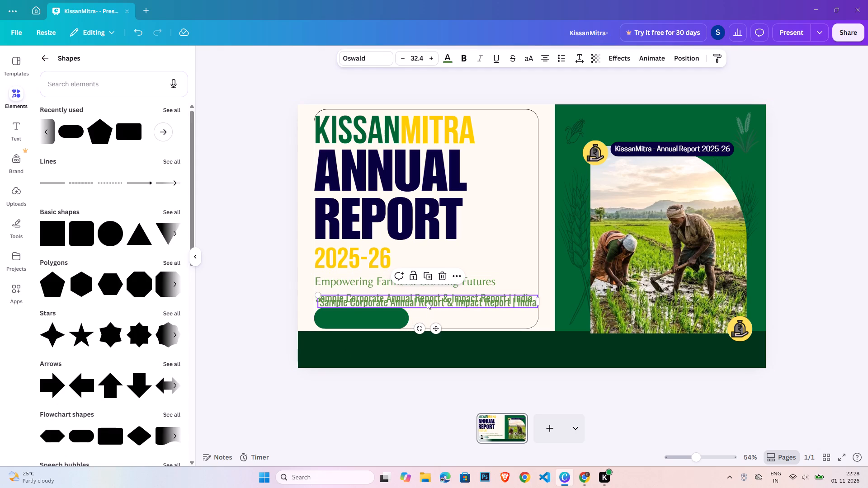
{"action": "left_click_drag", "start_coordinate": [427, 301], "coordinate": [424, 319]}
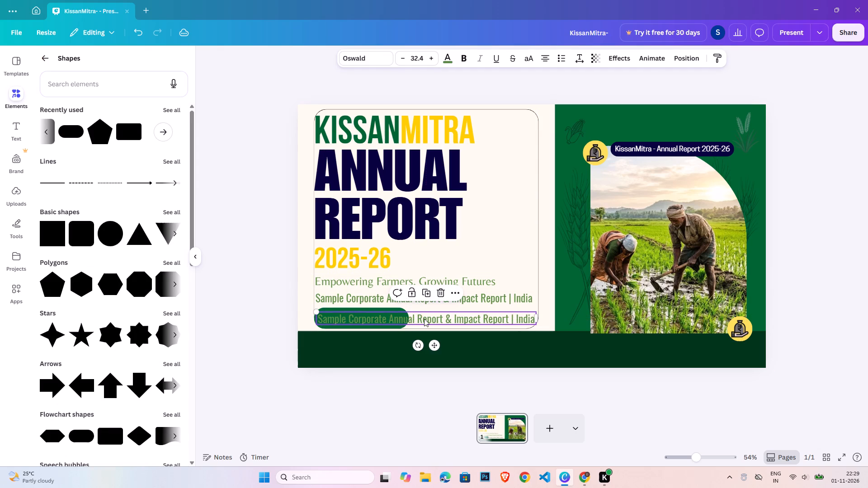
Change the text colour of the copied line on the green bar to white.
{"action": "double_click", "coordinate": [424, 319]}
{"action": "left_click", "coordinate": [452, 57]}
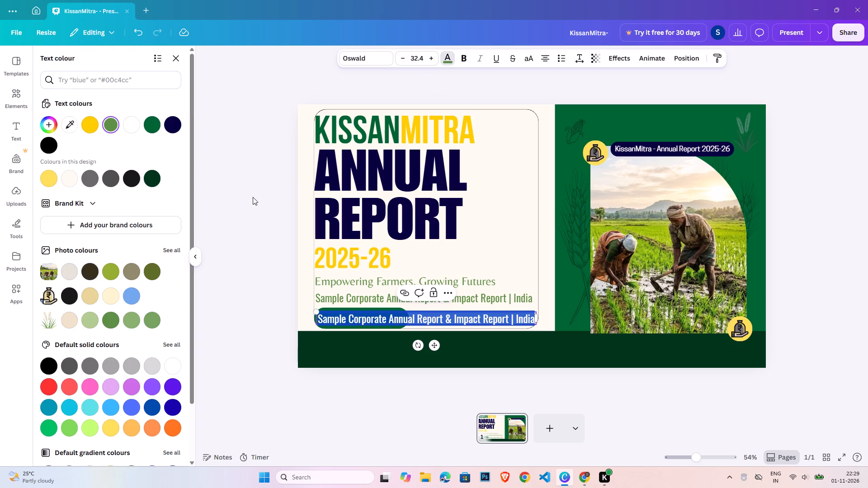
{"action": "left_click", "coordinate": [175, 368]}
{"action": "double_click", "coordinate": [368, 379]}
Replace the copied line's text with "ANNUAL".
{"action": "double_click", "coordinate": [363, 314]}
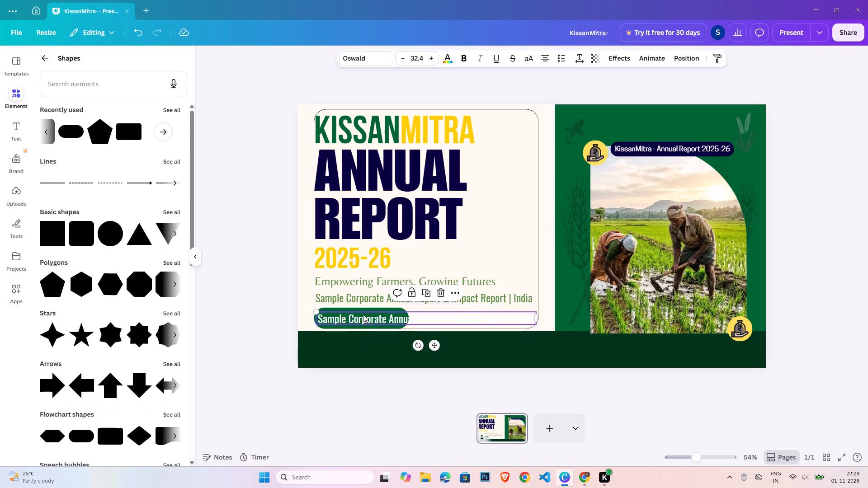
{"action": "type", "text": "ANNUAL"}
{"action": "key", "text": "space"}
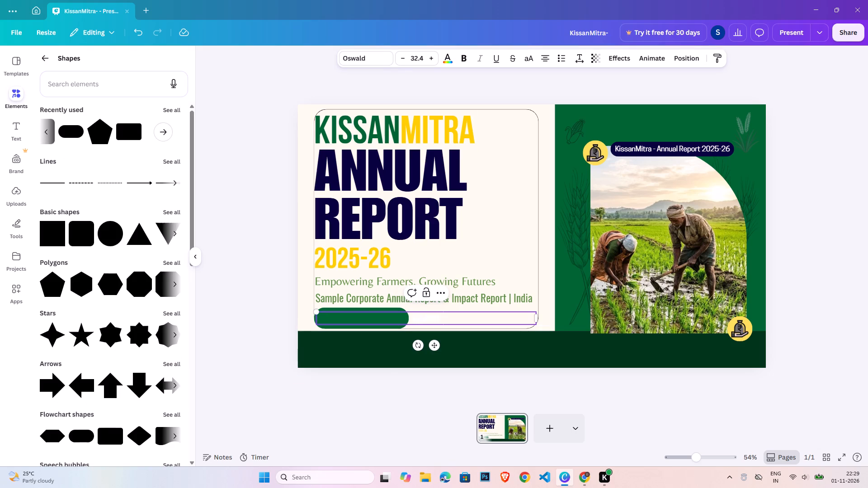
Replace the white text over the green bar with "Annual turnover: 1cr".
{"action": "triple_click", "coordinate": [428, 317]}
{"action": "left_click", "coordinate": [450, 312]}
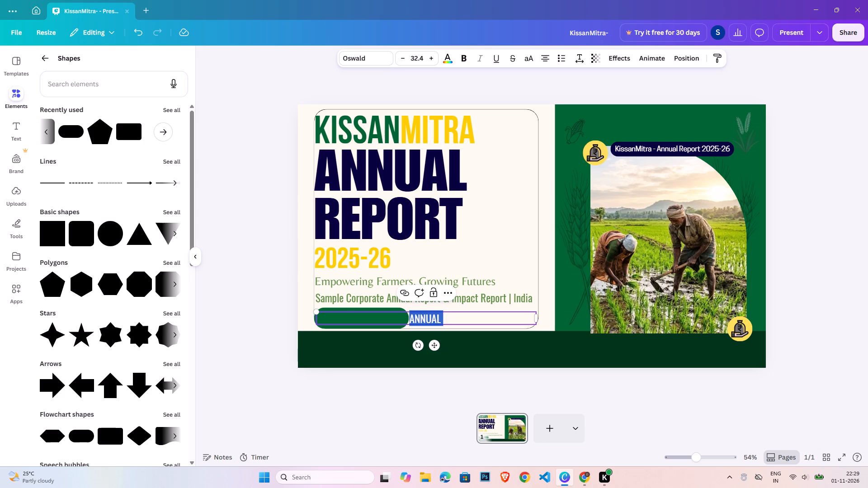
{"action": "triple_click", "coordinate": [453, 320]}
{"action": "type", "text": "Annual"}
{"action": "key", "text": "space"}
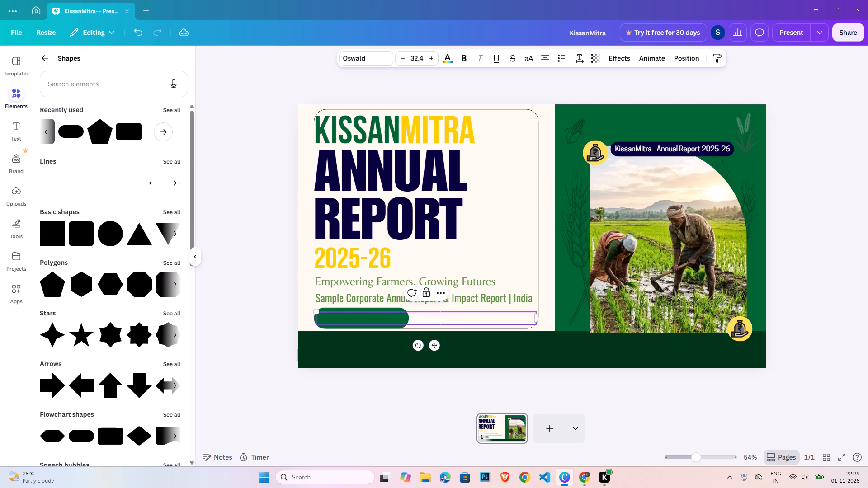
{"action": "type", "text": "turnover"}
{"action": "key", "text": "space"}
{"action": "key", "text": "BackSpace"}
{"action": "type", "text": ":"}
{"action": "key", "text": "space"}
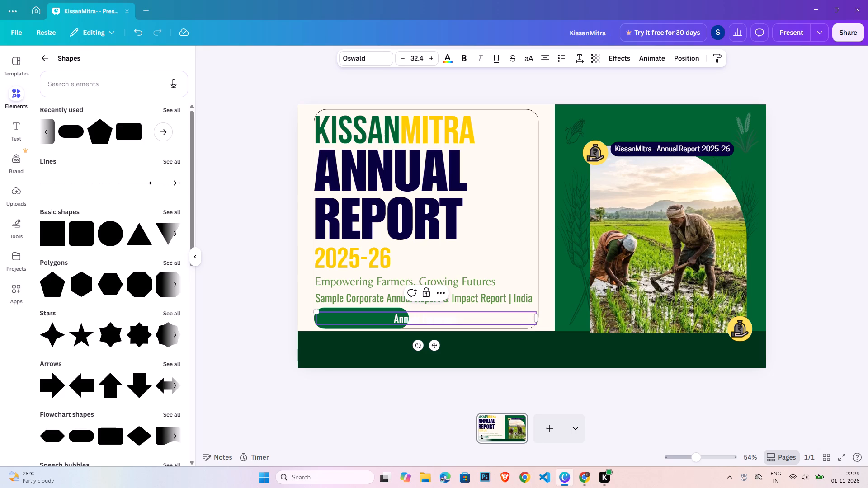
{"action": "key", "text": "1"}
{"action": "key", "text": "space"}
{"action": "key", "text": "BackSpace"}
{"action": "type", "text": "cr"}
{"action": "left_click", "coordinate": [851, 265]}
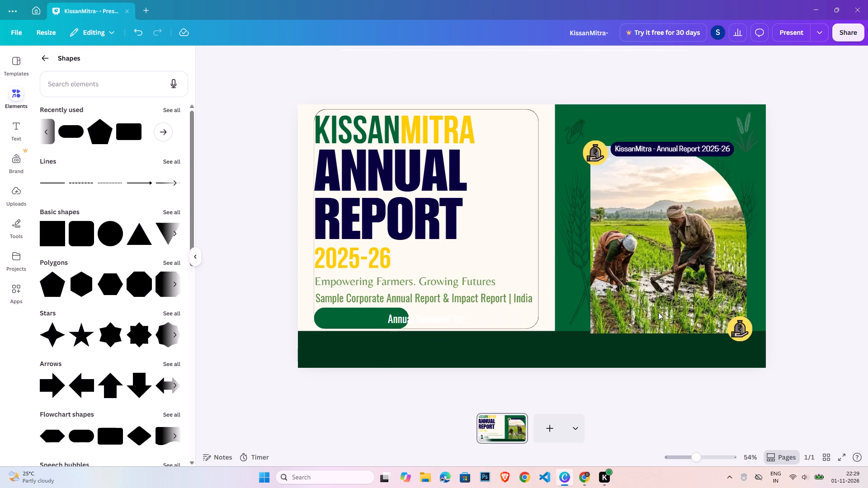
Narrow the "Annual turnover: 1cr" text box to about 346 px so the text fits inside the green bar.
{"action": "left_click", "coordinate": [410, 319]}
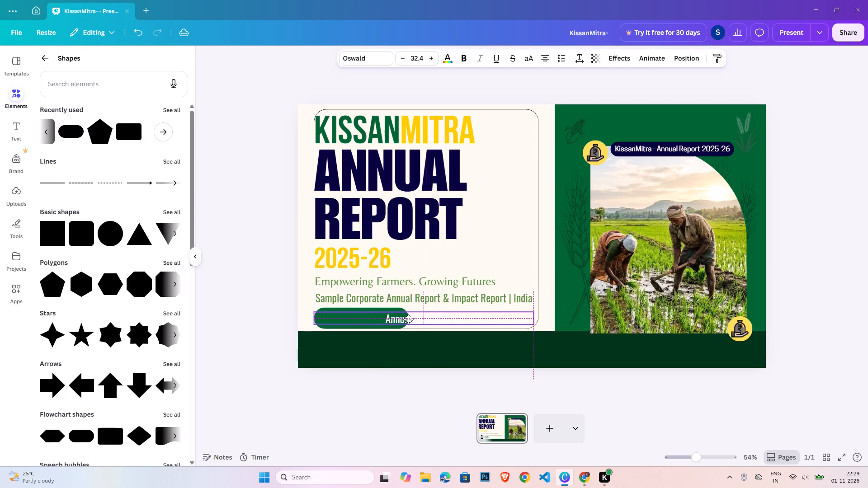
{"action": "left_click_drag", "start_coordinate": [537, 319], "coordinate": [450, 321]}
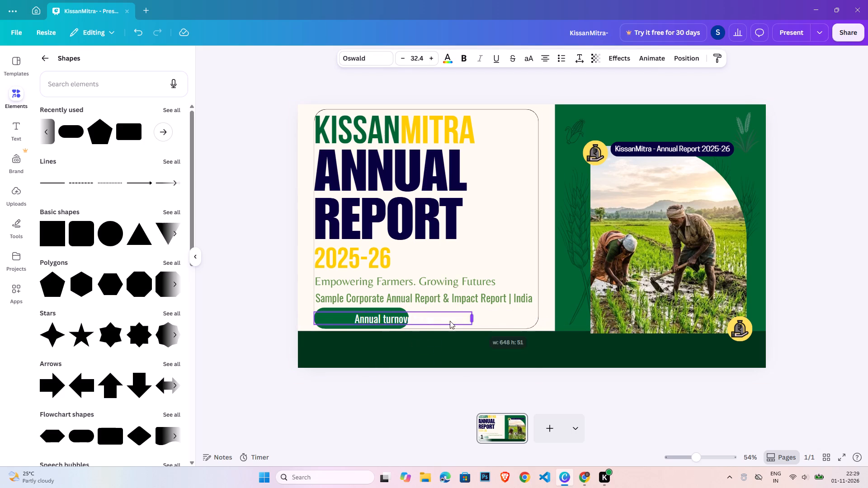
{"action": "left_click_drag", "start_coordinate": [450, 321], "coordinate": [401, 319]}
{"action": "left_click", "coordinate": [252, 345]}
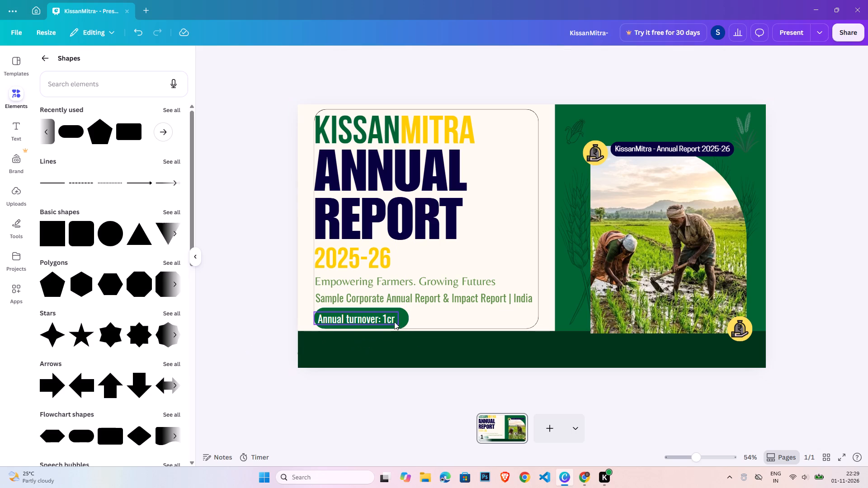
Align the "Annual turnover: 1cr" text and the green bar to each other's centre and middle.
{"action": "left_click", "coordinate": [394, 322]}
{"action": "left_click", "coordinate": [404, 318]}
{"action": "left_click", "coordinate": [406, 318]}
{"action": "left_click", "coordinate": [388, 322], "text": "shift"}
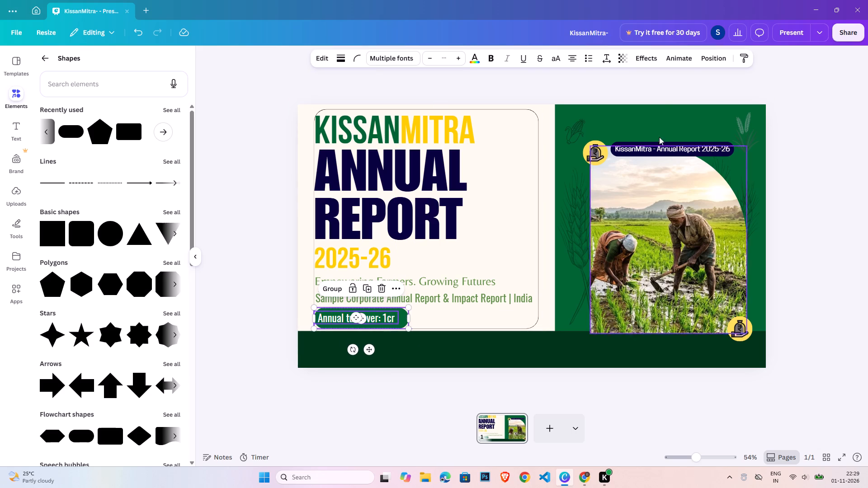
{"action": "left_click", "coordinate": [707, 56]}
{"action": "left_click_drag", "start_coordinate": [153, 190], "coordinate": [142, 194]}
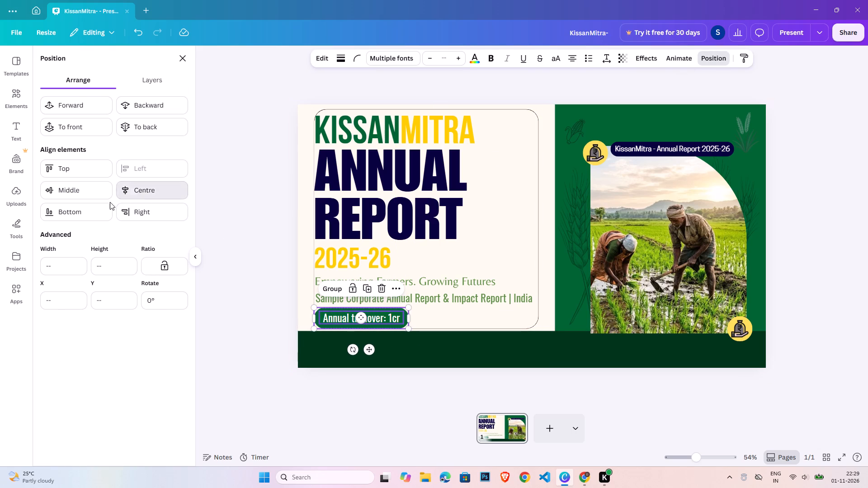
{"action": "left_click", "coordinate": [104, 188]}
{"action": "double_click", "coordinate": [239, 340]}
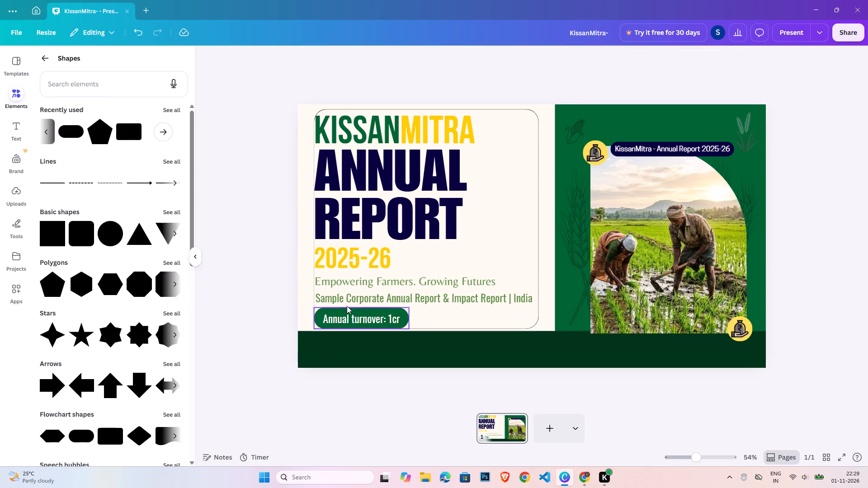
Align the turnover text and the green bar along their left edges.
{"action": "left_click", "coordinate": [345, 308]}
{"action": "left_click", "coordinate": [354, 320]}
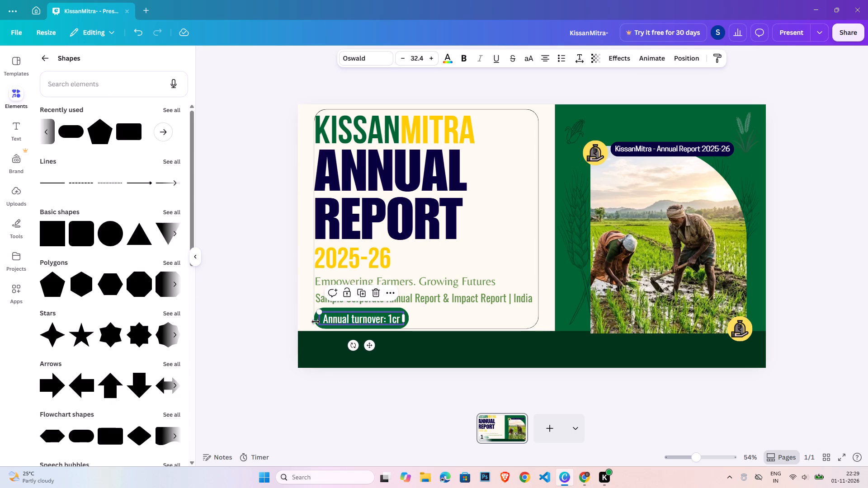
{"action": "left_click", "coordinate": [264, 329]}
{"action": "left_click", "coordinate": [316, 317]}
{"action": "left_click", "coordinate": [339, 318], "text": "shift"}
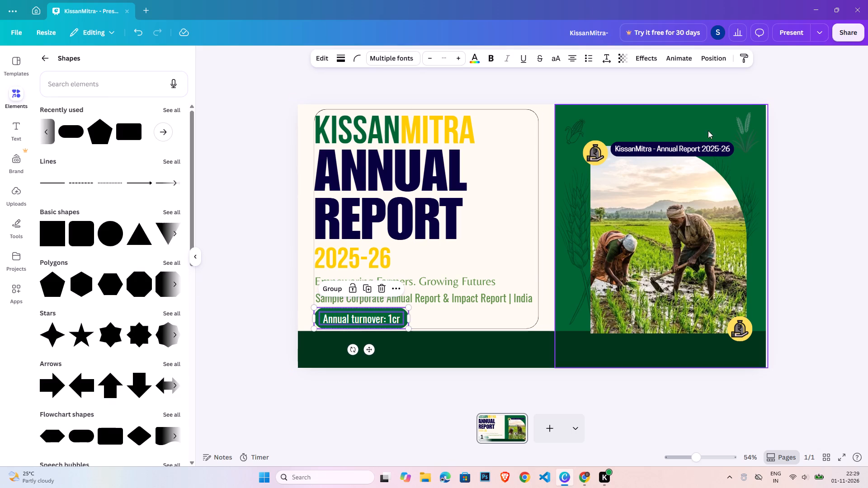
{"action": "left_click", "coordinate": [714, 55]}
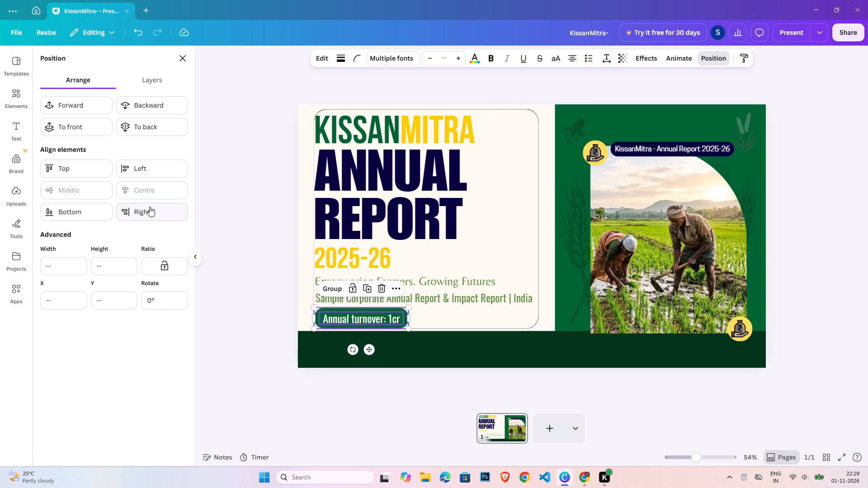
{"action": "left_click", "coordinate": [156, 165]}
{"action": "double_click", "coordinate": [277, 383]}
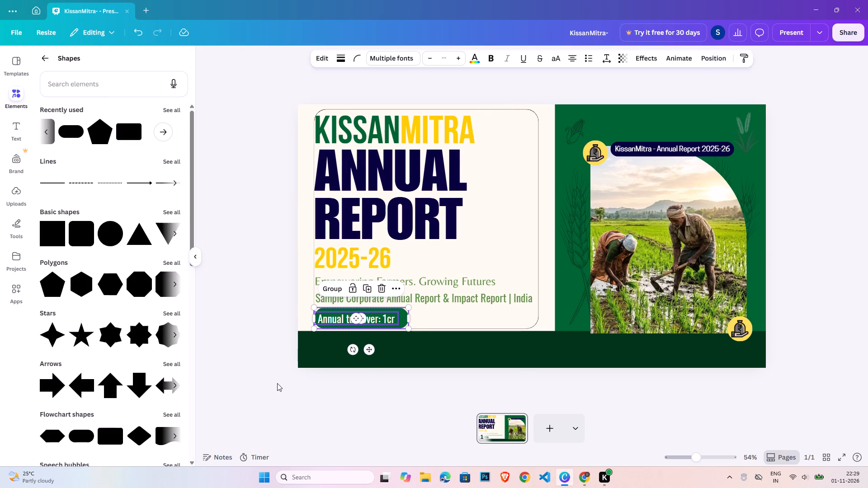
Reduce the green bar's height from its top and bottom edges so it fits the turnover text more tightly.
{"action": "left_click", "coordinate": [345, 319]}
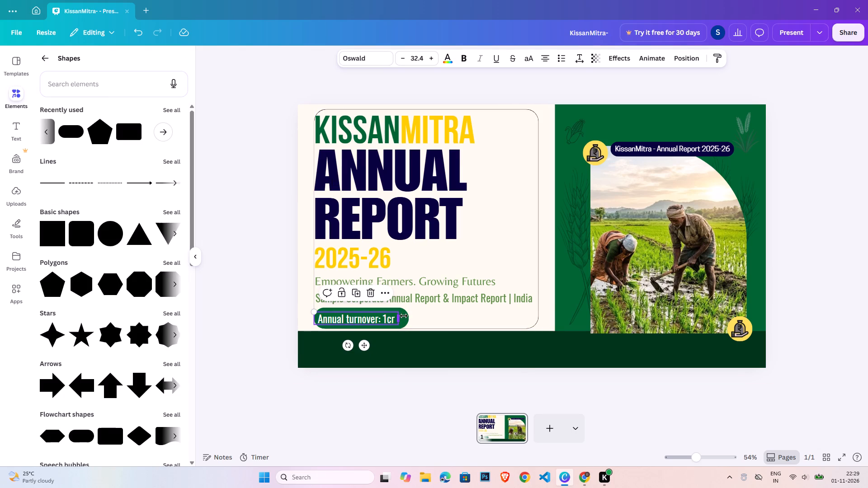
{"action": "left_click", "coordinate": [406, 318]}
{"action": "left_click", "coordinate": [376, 327]}
{"action": "left_click", "coordinate": [374, 328]}
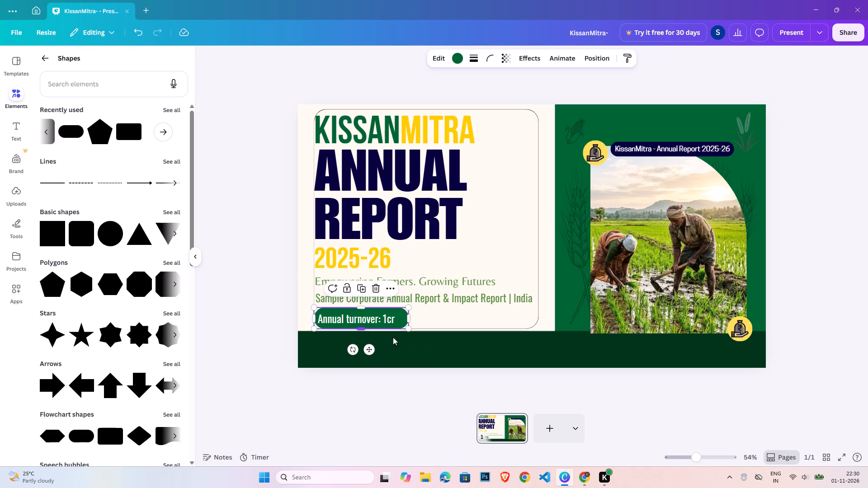
{"action": "left_click", "coordinate": [711, 450]}
{"action": "scroll", "coordinate": [340, 380], "scroll_direction": "down", "scroll_amount": 7}
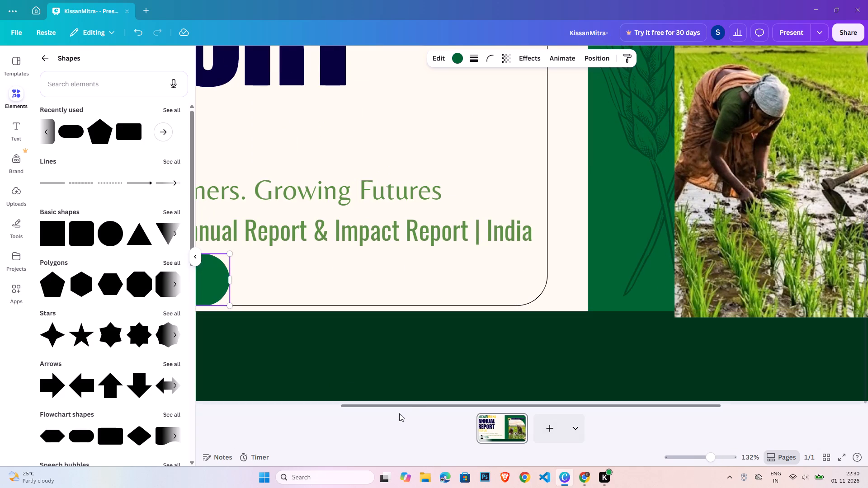
{"action": "left_click_drag", "start_coordinate": [407, 406], "coordinate": [251, 422]}
{"action": "left_click_drag", "start_coordinate": [367, 256], "coordinate": [367, 259]}
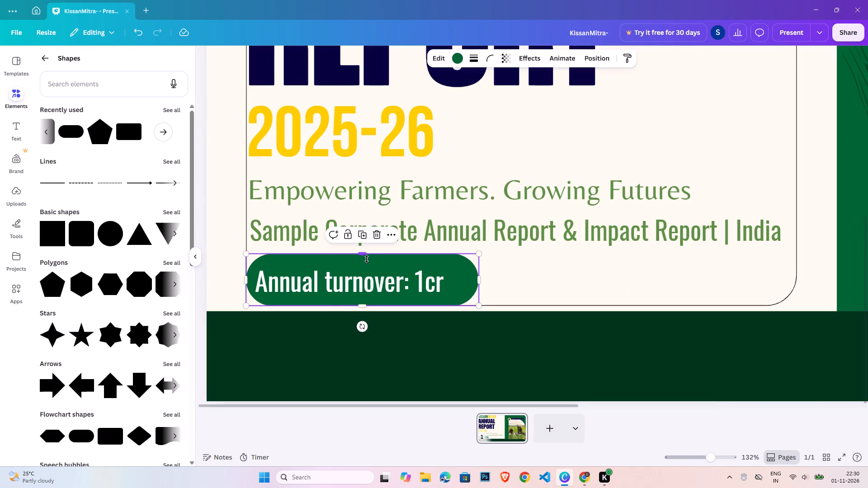
{"action": "left_click_drag", "start_coordinate": [367, 259], "coordinate": [368, 267]}
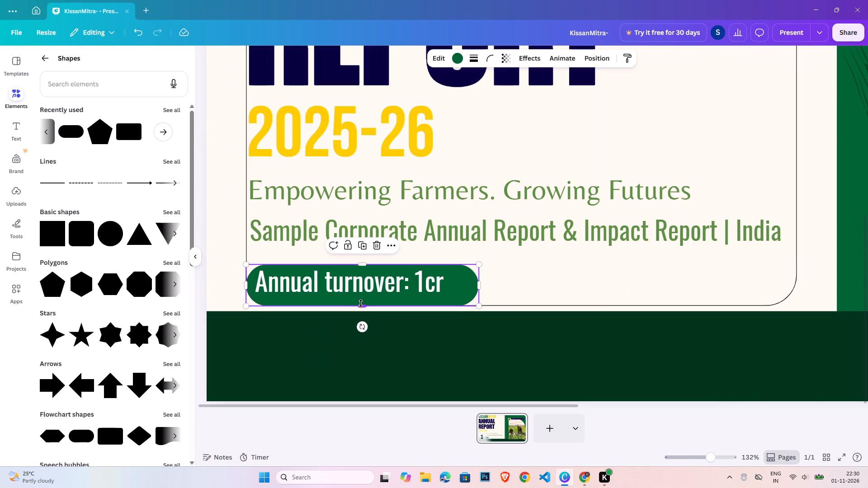
{"action": "left_click", "coordinate": [361, 306]}
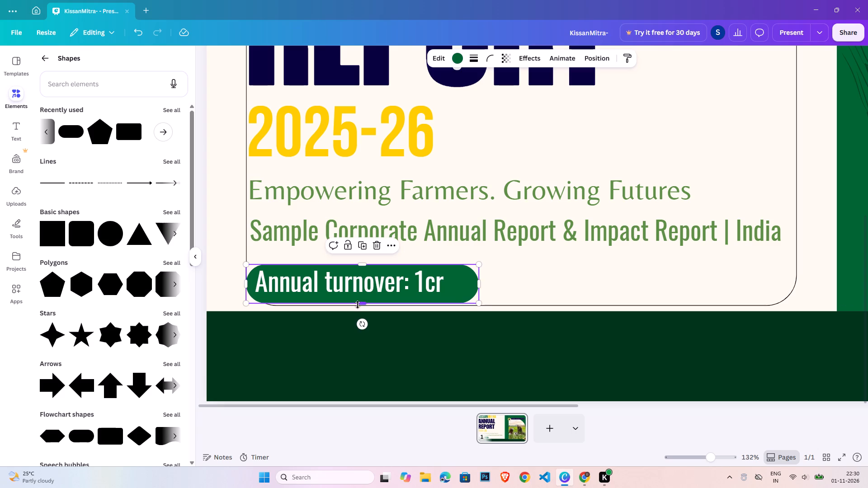
Nudge the green bar and turnover text together so the bar meets the outline frame's bottom and left edges.
{"action": "left_click", "coordinate": [228, 296]}
{"action": "left_click", "coordinate": [274, 299]}
{"action": "left_click", "coordinate": [297, 290], "text": "shift"}
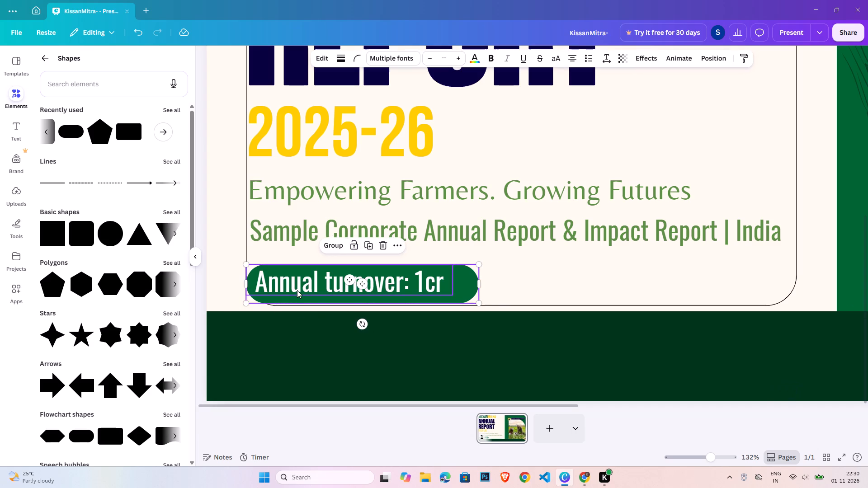
{"action": "key", "text": "Down"}
{"action": "key", "text": "Right"}
{"action": "key", "text": "Right"}
{"action": "key", "text": "Right"}
{"action": "key", "text": "Right"}
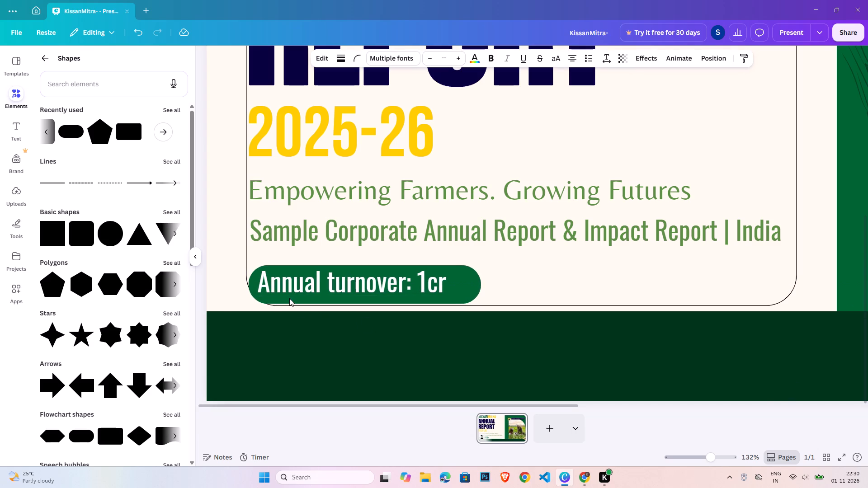
{"action": "key", "text": "Right"}
{"action": "key", "text": "Right"}
{"action": "key", "text": "Down"}
{"action": "key", "text": "Down"}
{"action": "key", "text": "Down"}
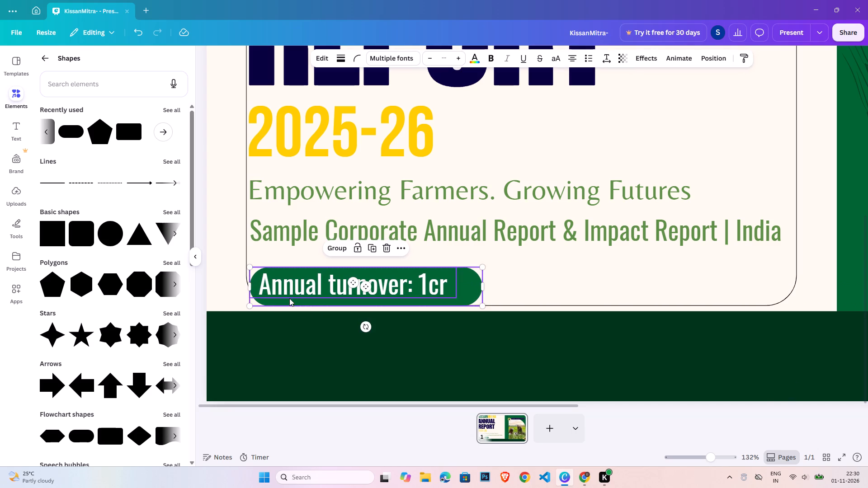
{"action": "key", "text": "Left"}
{"action": "key", "text": "Left"}
{"action": "key", "text": "Left"}
{"action": "key", "text": "Left"}
{"action": "key", "text": "Left"}
{"action": "key", "text": "Left"}
{"action": "key", "text": "Left"}
{"action": "key", "text": "Left"}
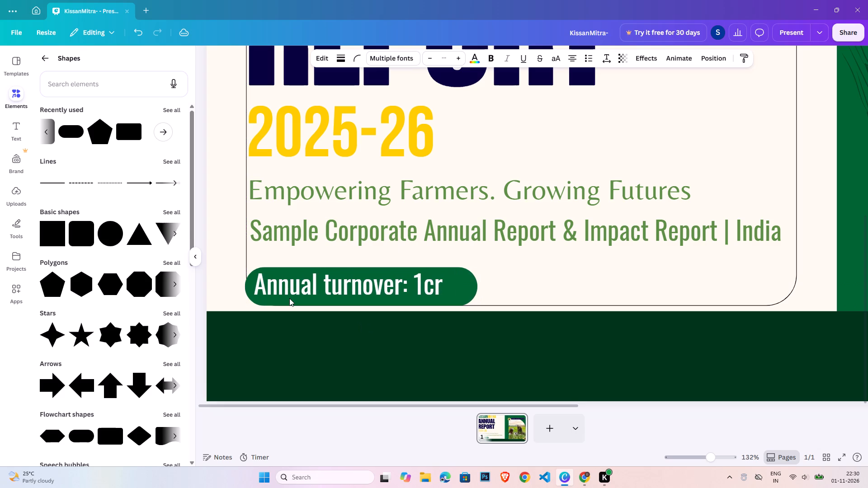
{"action": "key", "text": "Left"}
{"action": "key", "text": "Right"}
{"action": "key", "text": "Right"}
{"action": "key", "text": "Right"}
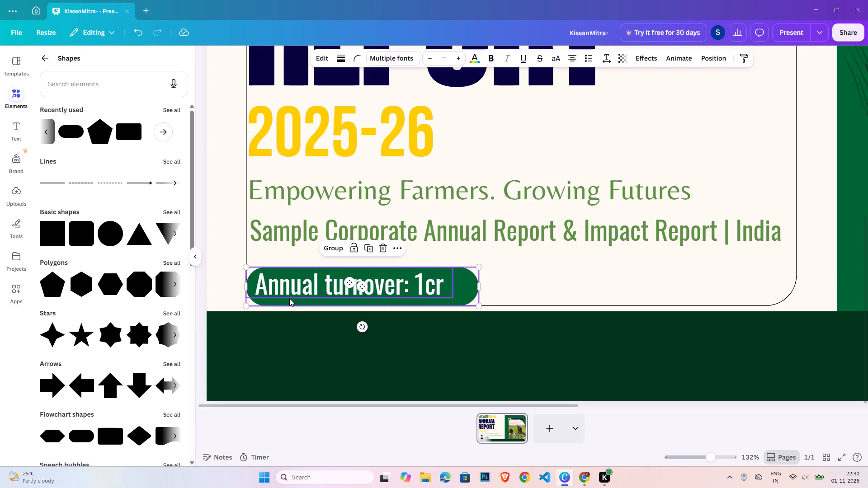
{"action": "left_click", "coordinate": [350, 457]}
Align the turnover text with the green bar at their vertical middles and left edges.
{"action": "left_click", "coordinate": [458, 280]}
{"action": "left_click", "coordinate": [417, 441]}
{"action": "left_click", "coordinate": [464, 355]}
{"action": "left_click", "coordinate": [468, 291]}
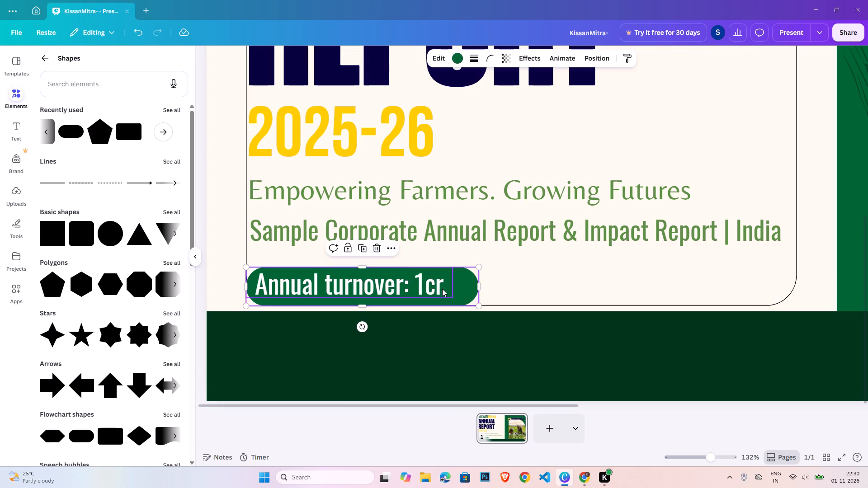
{"action": "left_click", "coordinate": [438, 286], "text": "shift"}
{"action": "left_click", "coordinate": [719, 57]}
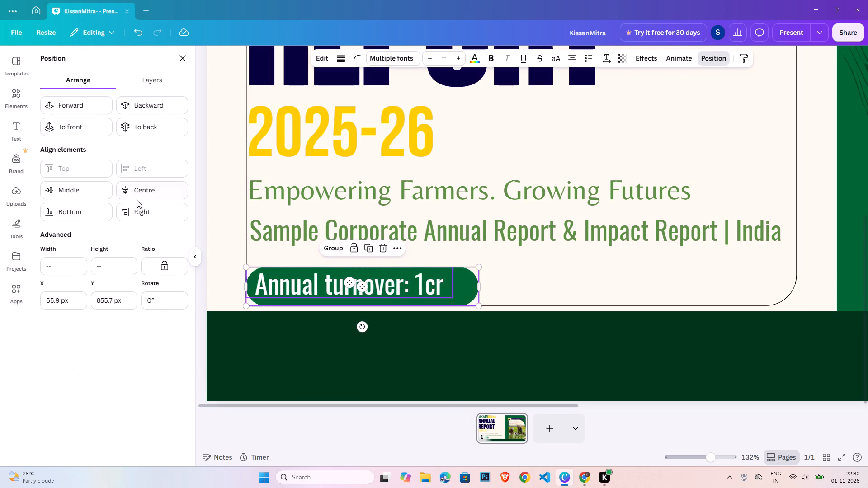
{"action": "left_click", "coordinate": [146, 192]}
{"action": "left_click", "coordinate": [81, 191]}
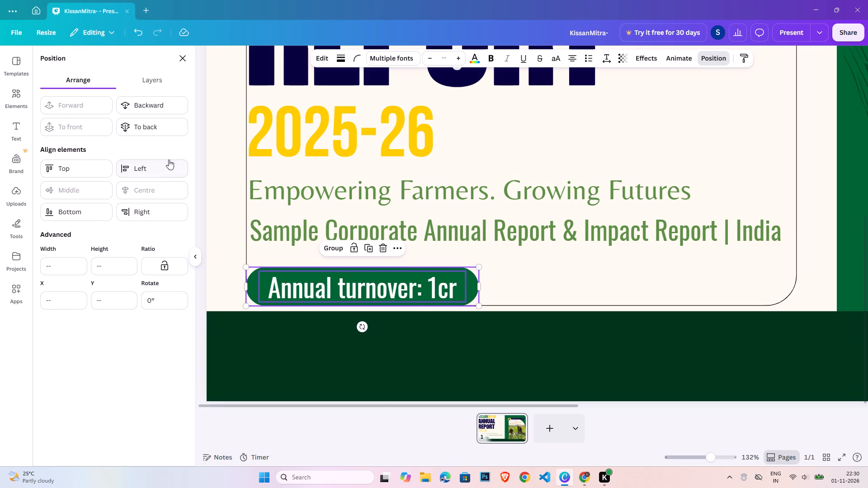
{"action": "left_click", "coordinate": [169, 160]}
{"action": "double_click", "coordinate": [301, 432]}
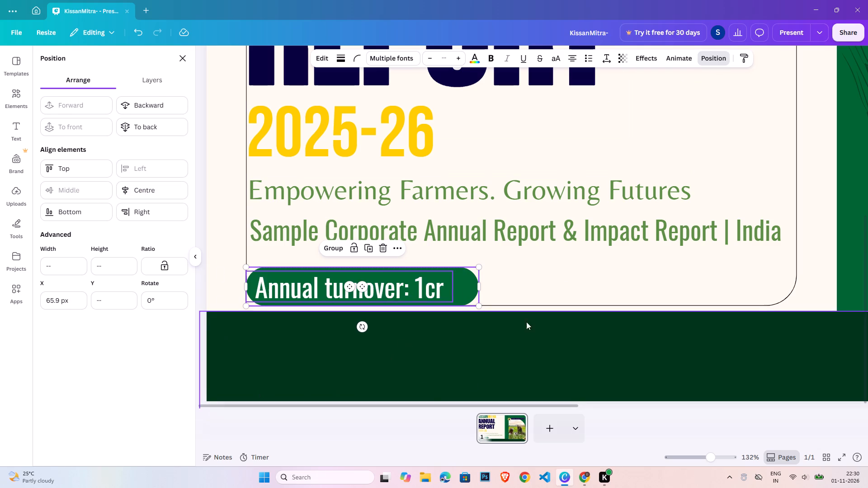
{"action": "left_click", "coordinate": [563, 272]}
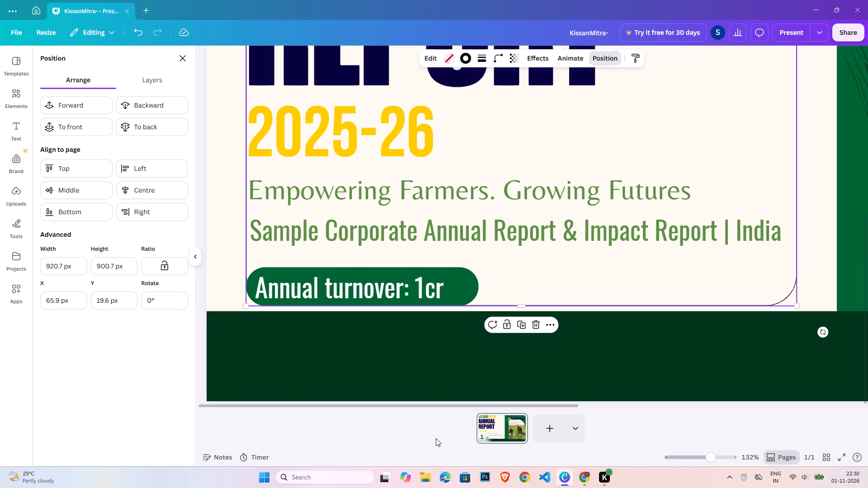
{"action": "left_click", "coordinate": [440, 440]}
Duplicate the "Annual turnover: 1cr" text and place the copy beside the green bar's right end, at about X 476, Y 859 px.
{"action": "left_click", "coordinate": [420, 285]}
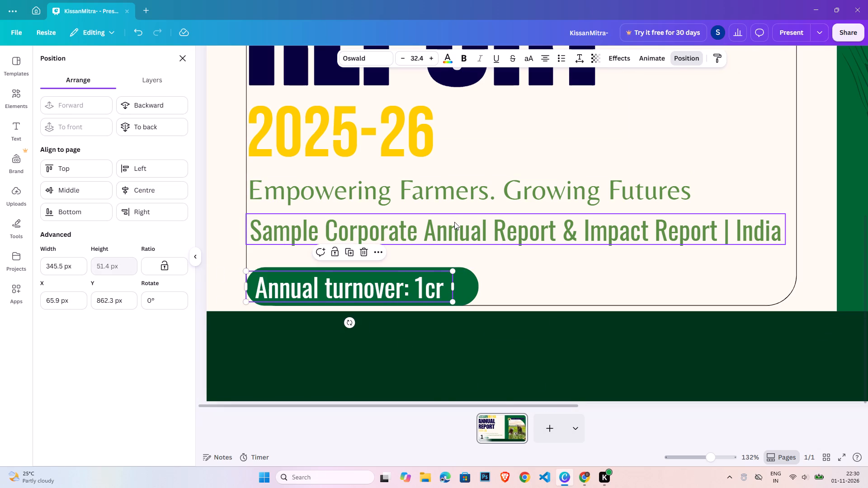
{"action": "key", "text": "ctrl+c"}
{"action": "key", "text": "ctrl+v"}
{"action": "left_click_drag", "start_coordinate": [414, 296], "coordinate": [659, 284]}
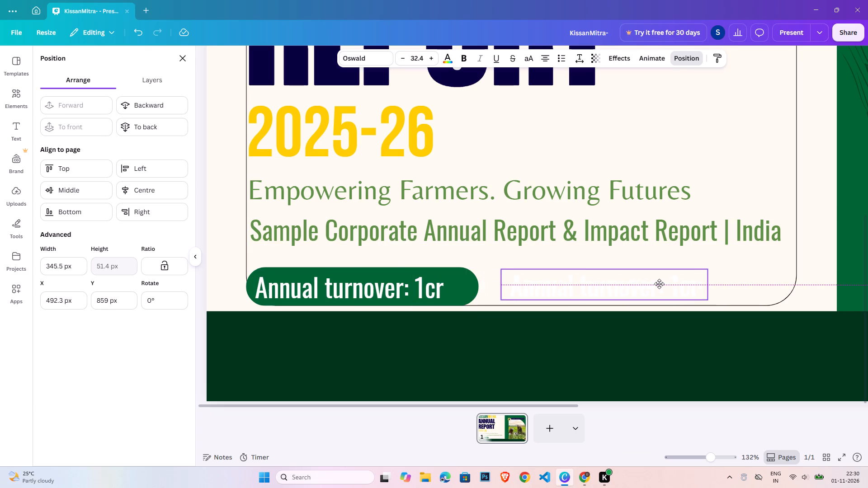
{"action": "left_click_drag", "start_coordinate": [659, 284], "coordinate": [650, 285]}
Change the copied turnover text's colour to the medium green matching the subtitle lines.
{"action": "left_click", "coordinate": [650, 285]}
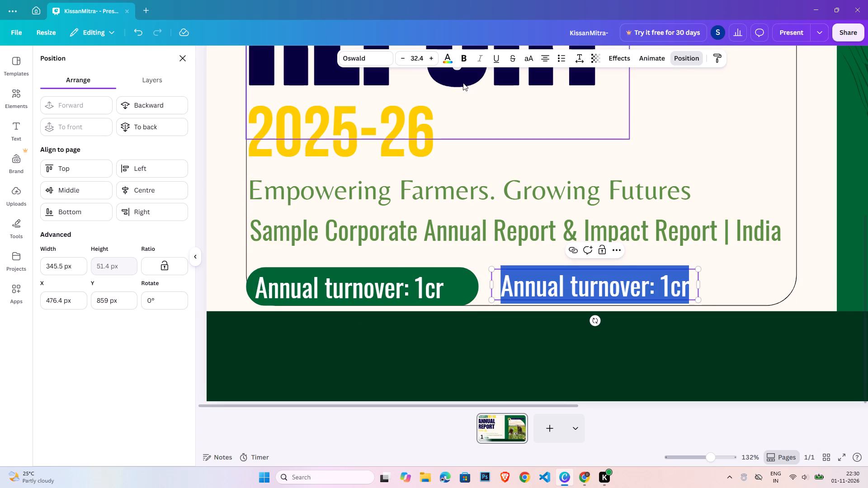
{"action": "left_click", "coordinate": [450, 58]}
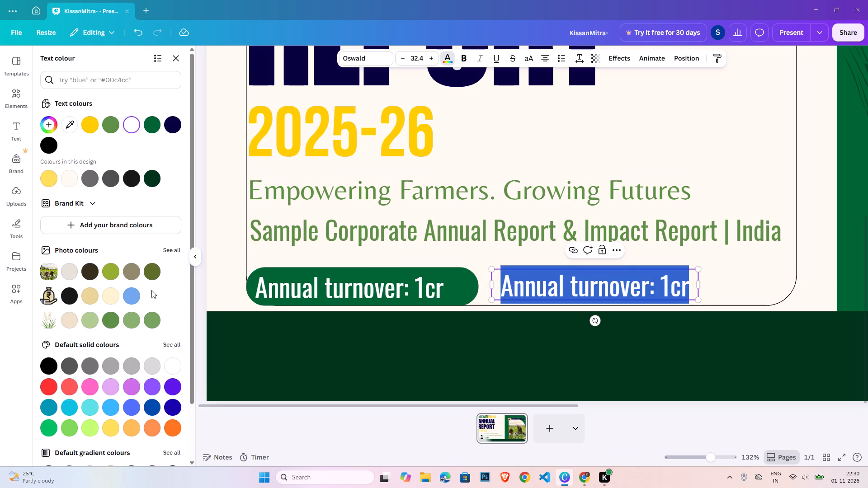
{"action": "left_click", "coordinate": [114, 321]}
Replace the green copied text beside the bar with "& FY 2025-26".
{"action": "left_click", "coordinate": [570, 299]}
{"action": "double_click", "coordinate": [569, 292]}
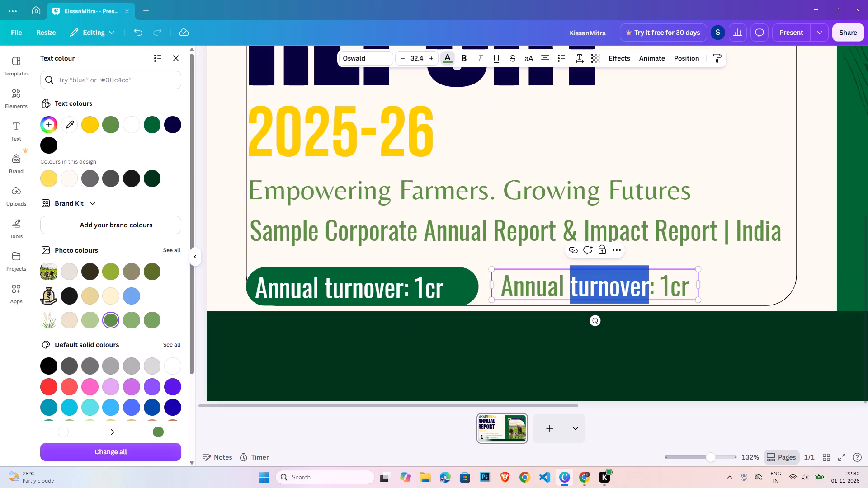
{"action": "left_click", "coordinate": [569, 292]}
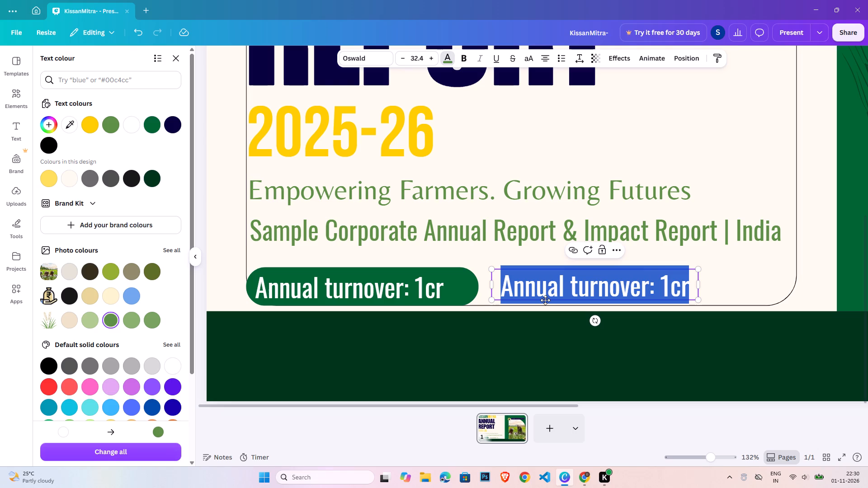
{"action": "type", "text": "&"}
{"action": "key", "text": "space"}
{"action": "type", "text": "FY"}
{"action": "key", "text": "space"}
{"action": "type", "text": "2025-26"}
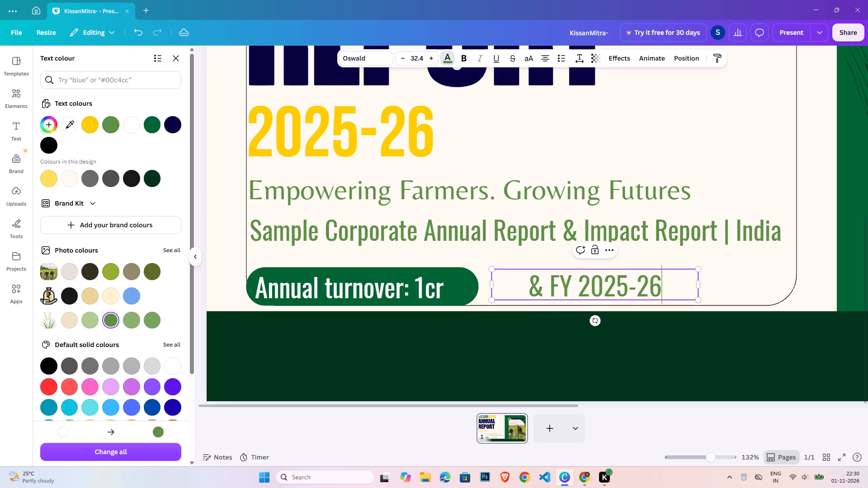
{"action": "left_click", "coordinate": [625, 420]}
{"action": "left_click", "coordinate": [630, 333]}
Move the "& FY 2025-26" text close to the green bar's right end and left-align it.
{"action": "left_click_drag", "start_coordinate": [648, 288], "coordinate": [637, 291]}
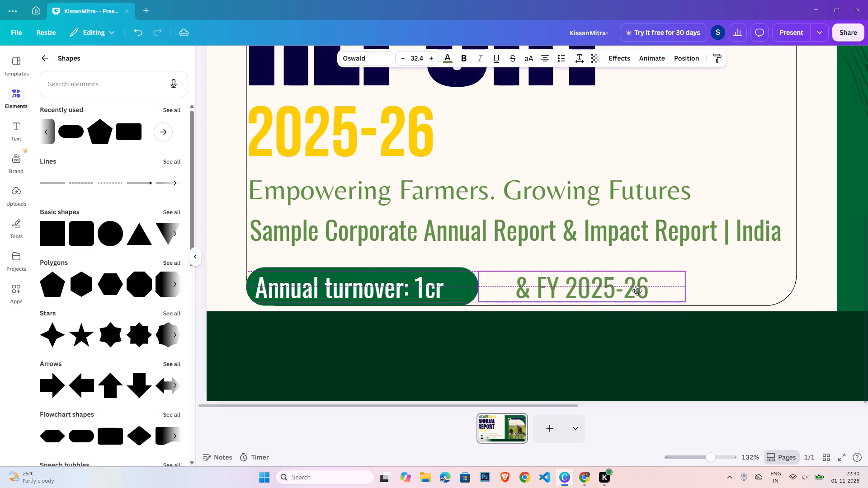
{"action": "left_click_drag", "start_coordinate": [637, 291], "coordinate": [639, 290]}
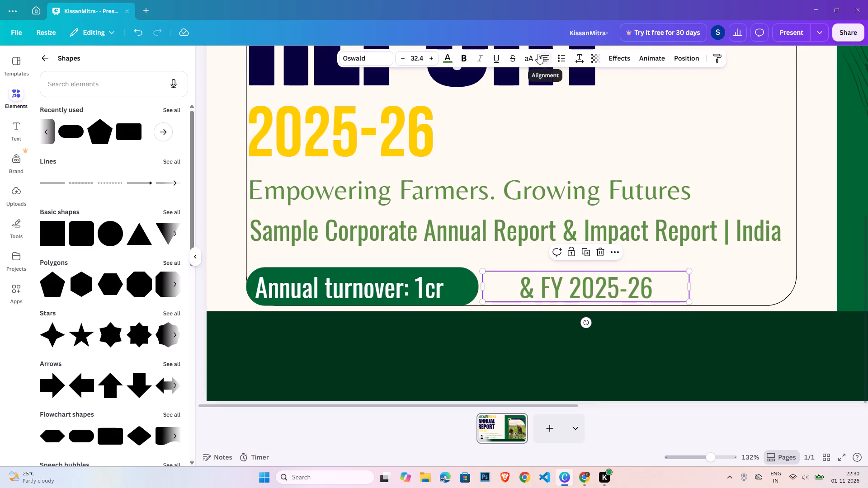
{"action": "left_click", "coordinate": [538, 54]}
{"action": "double_click", "coordinate": [637, 438]}
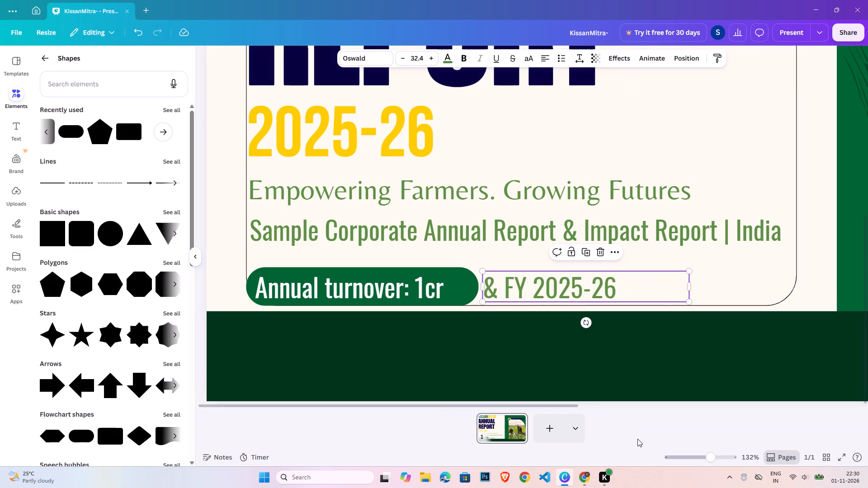
Shrink the "& FY 2025-26" text to size 28.6 and shift it slightly away from the green bar's end.
{"action": "left_click_drag", "start_coordinate": [585, 295], "coordinate": [590, 294]}
{"action": "left_click_drag", "start_coordinate": [694, 303], "coordinate": [670, 297]}
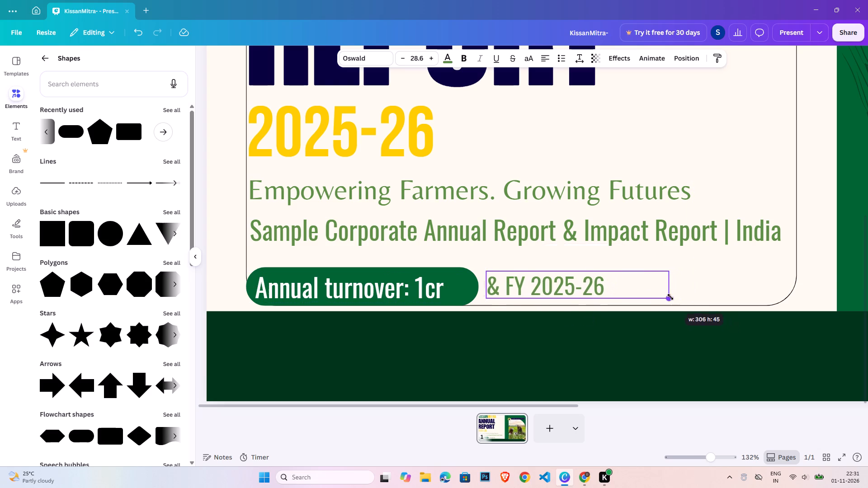
{"action": "left_click", "coordinate": [613, 286]}
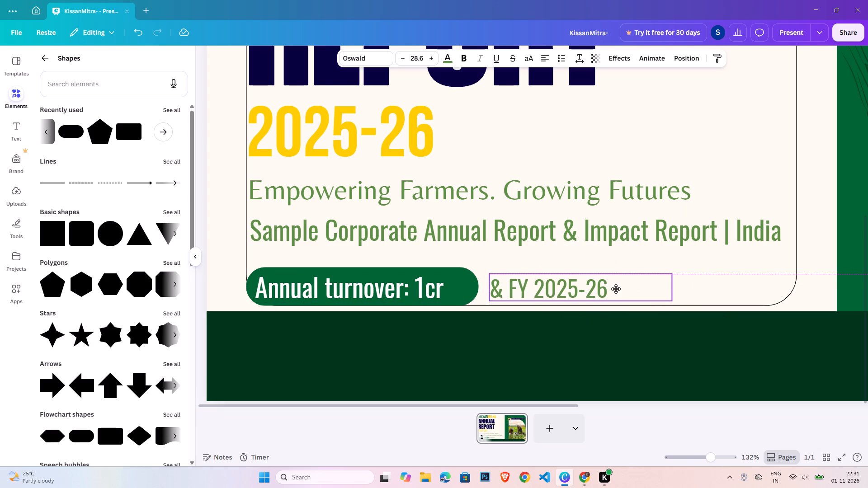
Delete the thin rounded outline frame around the cover's title block.
{"action": "left_click", "coordinate": [703, 460]}
{"action": "left_click", "coordinate": [699, 459]}
{"action": "double_click", "coordinate": [675, 430]}
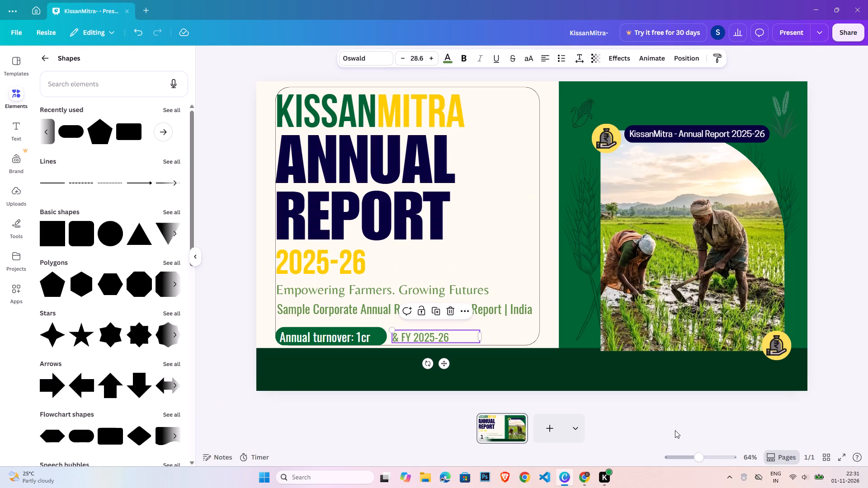
{"action": "left_click", "coordinate": [604, 316]}
{"action": "left_click", "coordinate": [595, 404]}
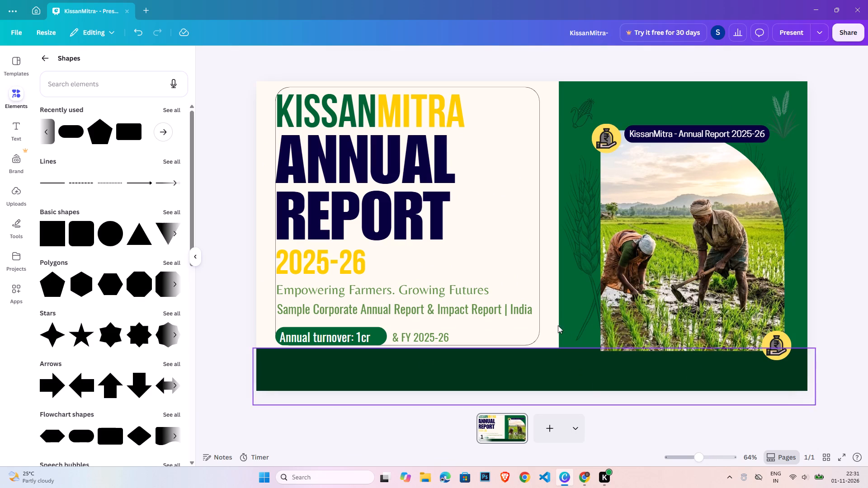
{"action": "left_click", "coordinate": [538, 269]}
{"action": "key", "text": "Delete"}
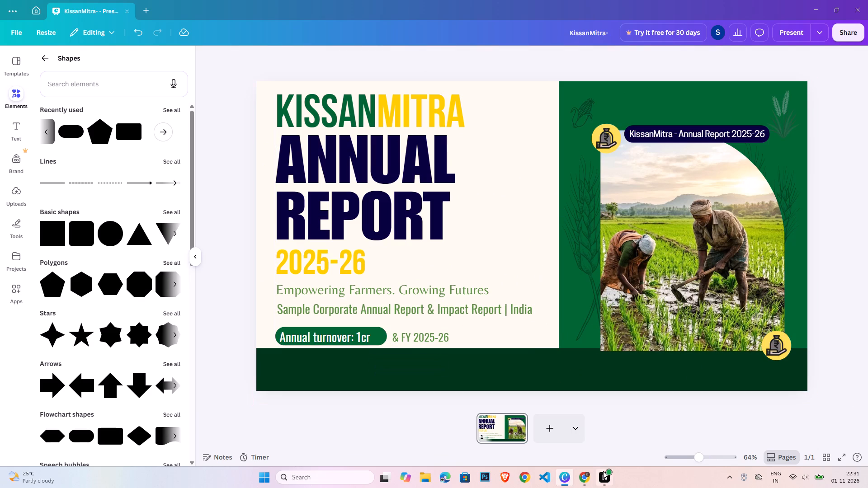
Nudge the green bar, its turnover text and the "& FY 2025-26" text up together, clear of the dark green bottom band.
{"action": "left_click", "coordinate": [695, 461]}
{"action": "left_click", "coordinate": [670, 427]}
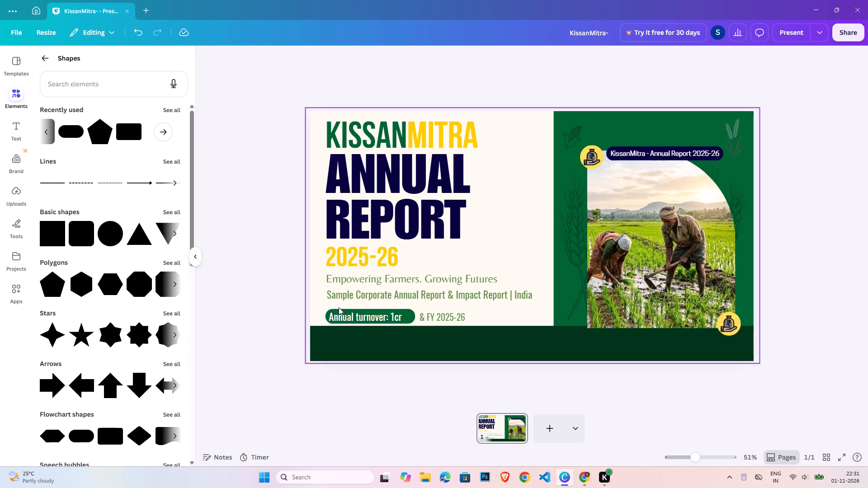
{"action": "left_click", "coordinate": [414, 316]}
{"action": "left_click", "coordinate": [401, 317], "text": "shift"}
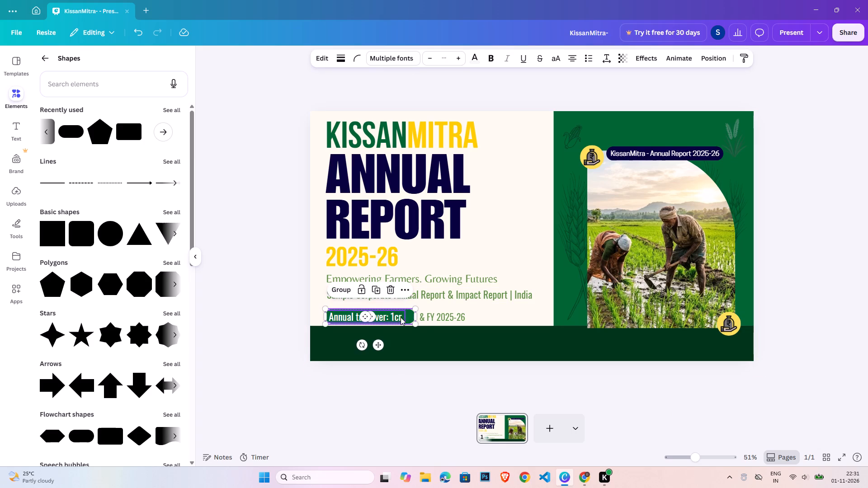
{"action": "left_click", "coordinate": [435, 319], "text": "shift"}
{"action": "key", "text": "Up"}
{"action": "key", "text": "Up"}
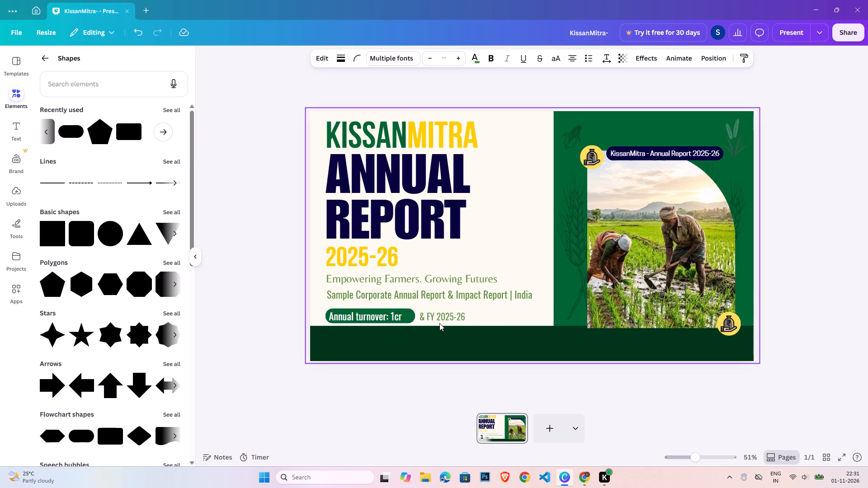
{"action": "key", "text": "Up"}
{"action": "key", "text": "Up"}
{"action": "key", "text": "Up"}
{"action": "key", "text": "Up"}
{"action": "key", "text": "Up"}
{"action": "key", "text": "Up"}
{"action": "key", "text": "Up"}
{"action": "key", "text": "Up"}
{"action": "key", "text": "Up"}
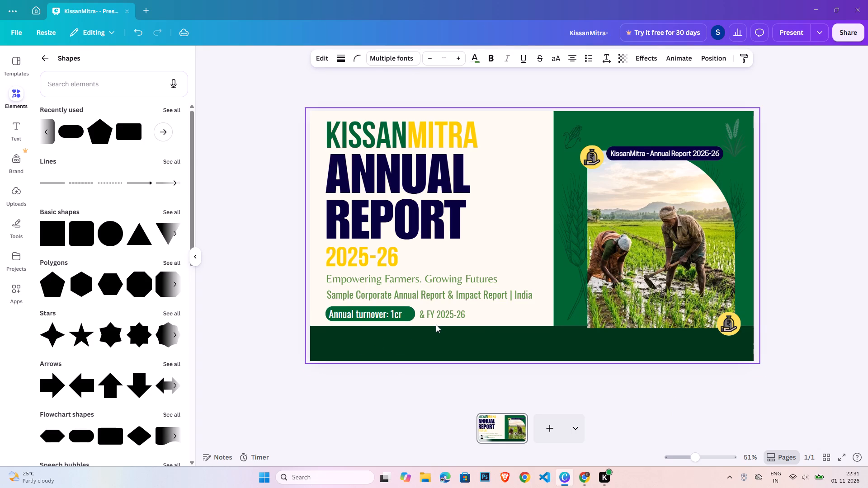
{"action": "key", "text": "Down"}
{"action": "key", "text": "Up"}
{"action": "left_click", "coordinate": [418, 384]}
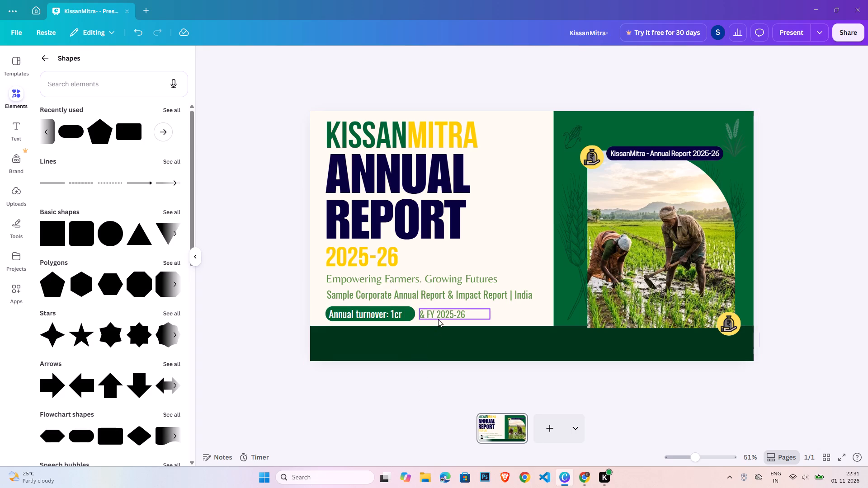
Nudge the "& FY 2025-26" text up one increment on its own.
{"action": "left_click", "coordinate": [438, 319]}
{"action": "key", "text": "Up"}
{"action": "left_click", "coordinate": [412, 394]}
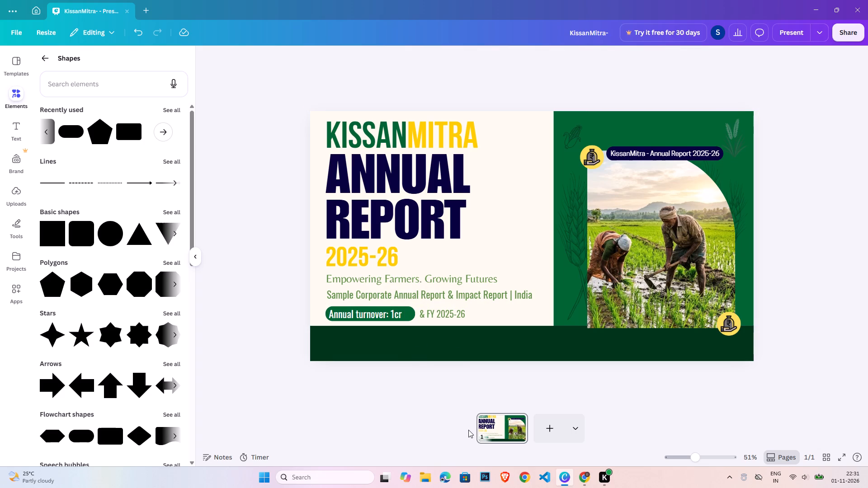
{"action": "left_click", "coordinate": [285, 418]}
Add a square shape and place it over the dark green bottom band, its left edge in line with the title text.
{"action": "left_click", "coordinate": [52, 241]}
{"action": "left_click", "coordinate": [698, 414]}
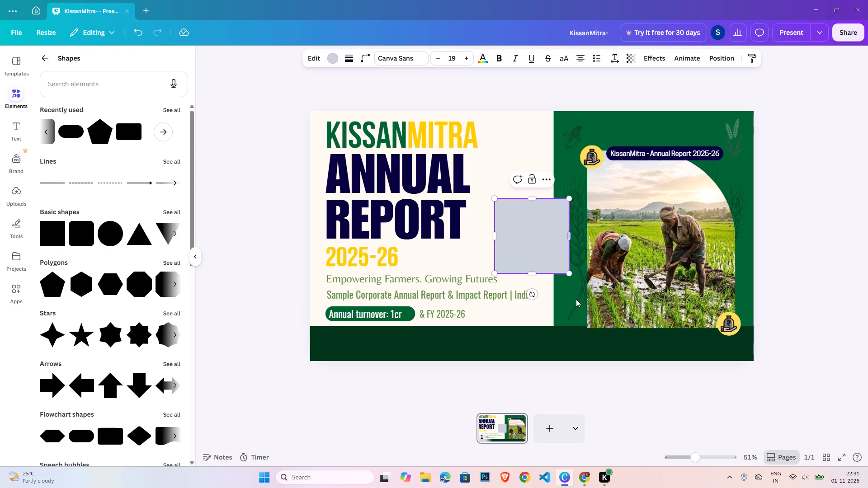
{"action": "left_click", "coordinate": [645, 404]}
{"action": "left_click_drag", "start_coordinate": [530, 231], "coordinate": [363, 362]}
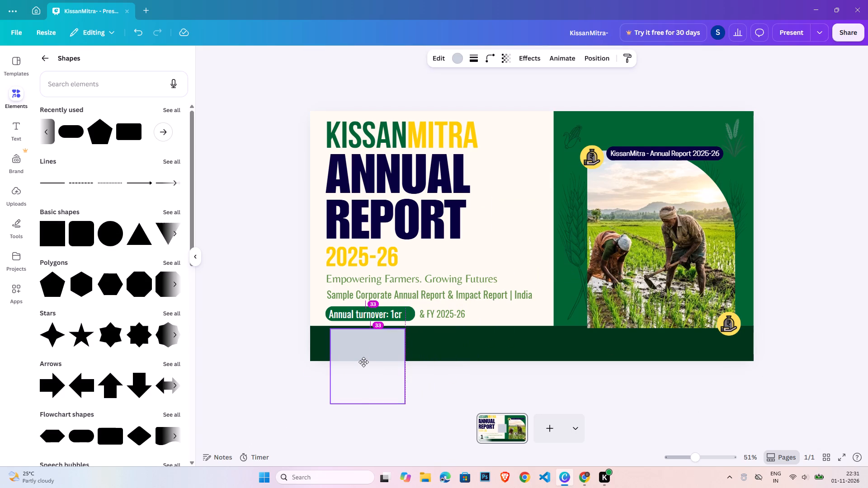
{"action": "left_click_drag", "start_coordinate": [363, 362], "coordinate": [361, 361]}
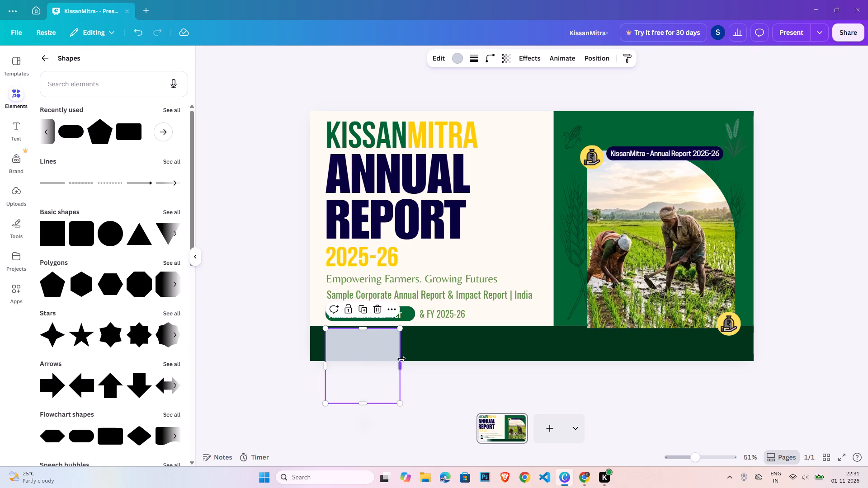
Resize the square into a rectangle about 1,019 px wide that ends just above the page's bottom edge.
{"action": "left_click_drag", "start_coordinate": [401, 359], "coordinate": [585, 363]}
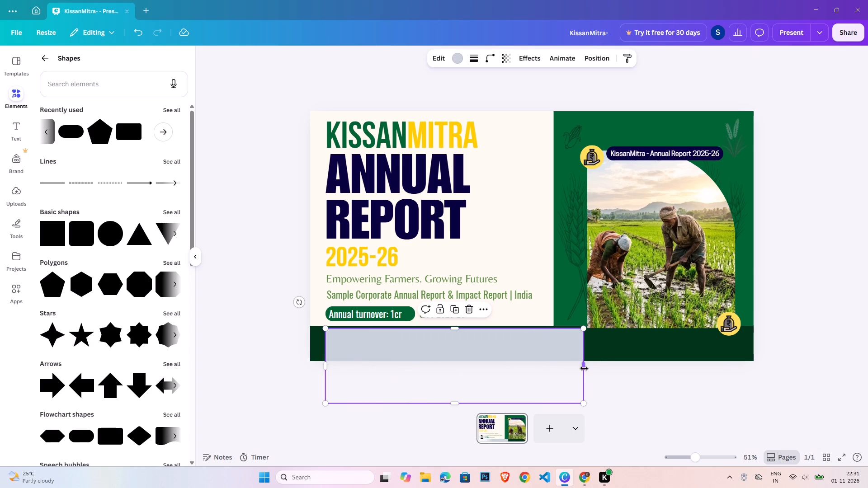
{"action": "left_click_drag", "start_coordinate": [584, 369], "coordinate": [562, 372]}
{"action": "left_click_drag", "start_coordinate": [455, 406], "coordinate": [455, 404]}
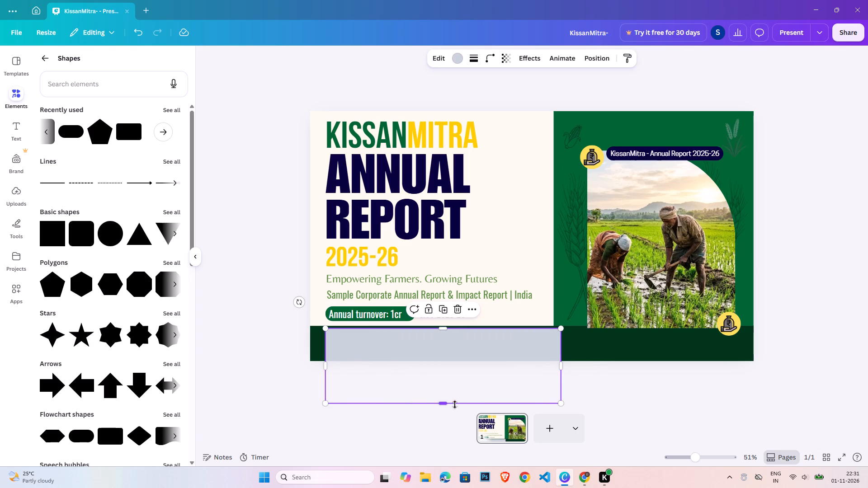
{"action": "left_click_drag", "start_coordinate": [455, 404], "coordinate": [456, 350]}
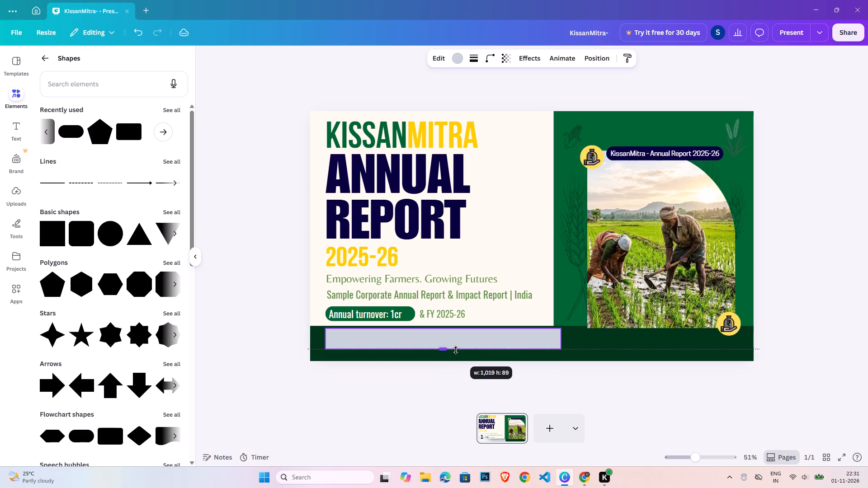
{"action": "left_click_drag", "start_coordinate": [456, 350], "coordinate": [457, 361]}
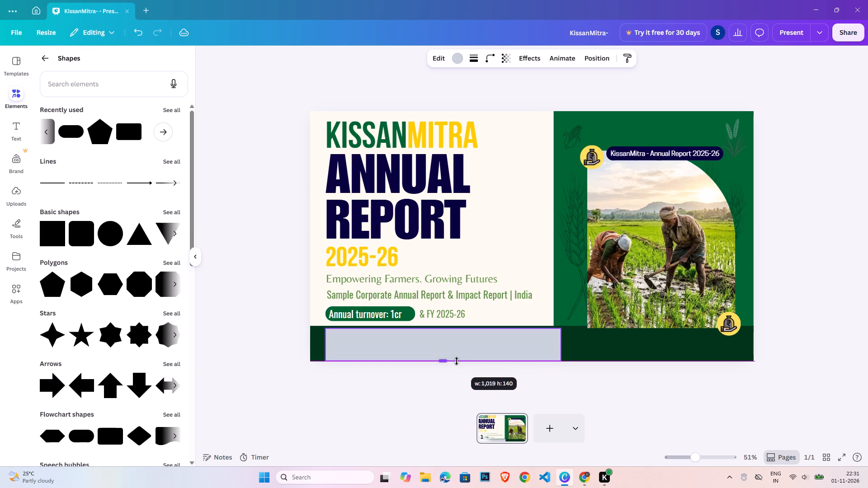
{"action": "left_click_drag", "start_coordinate": [457, 361], "coordinate": [457, 360]}
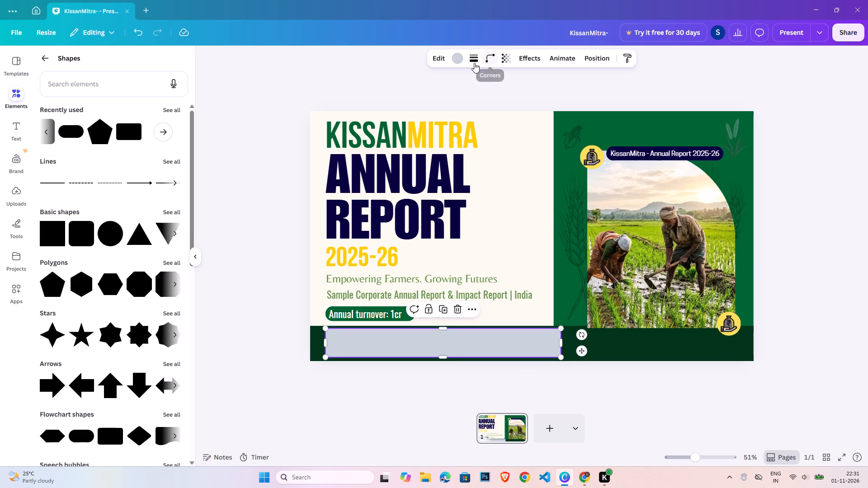
Give the rectangle a solid white stroke with a weight of 1.
{"action": "left_click", "coordinate": [469, 61]}
{"action": "left_click", "coordinate": [528, 119]}
{"action": "key", "text": "1"}
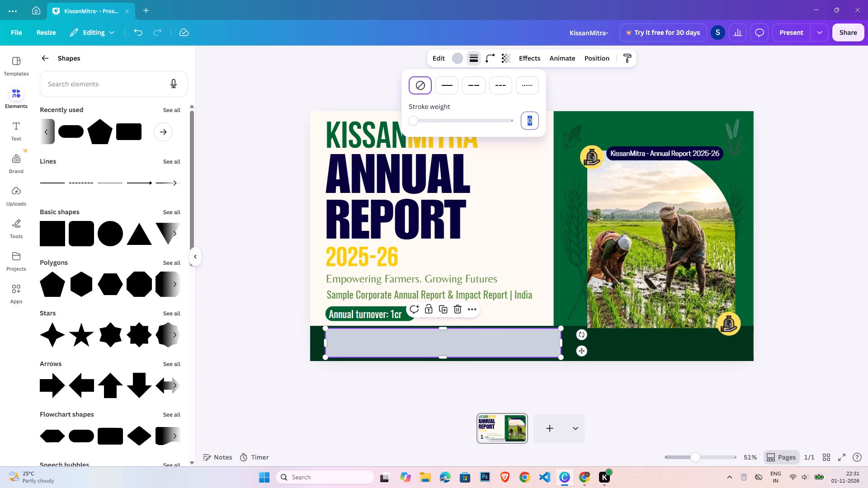
{"action": "key", "text": "Return"}
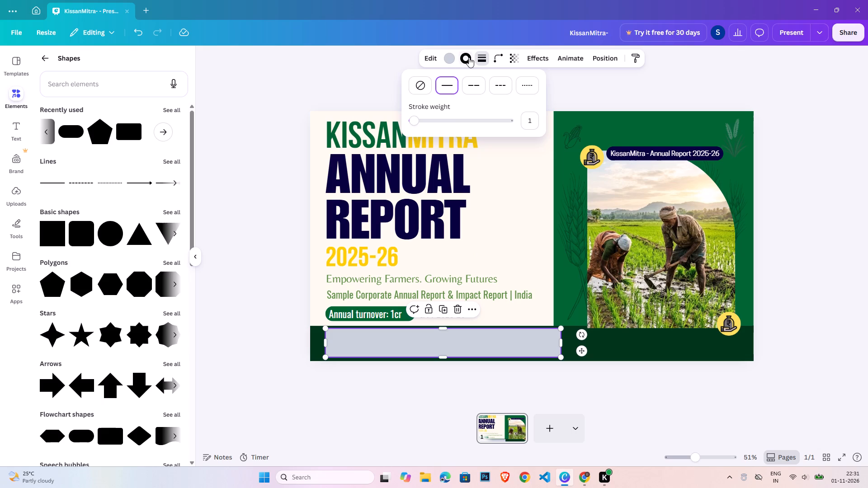
{"action": "left_click", "coordinate": [469, 57]}
{"action": "left_click", "coordinate": [170, 364]}
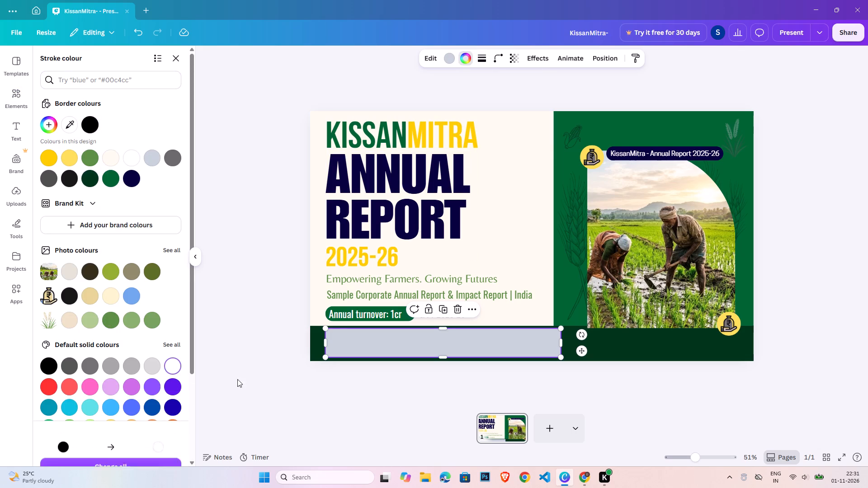
Set the rectangle's fill to no colour.
{"action": "left_click", "coordinate": [453, 54]}
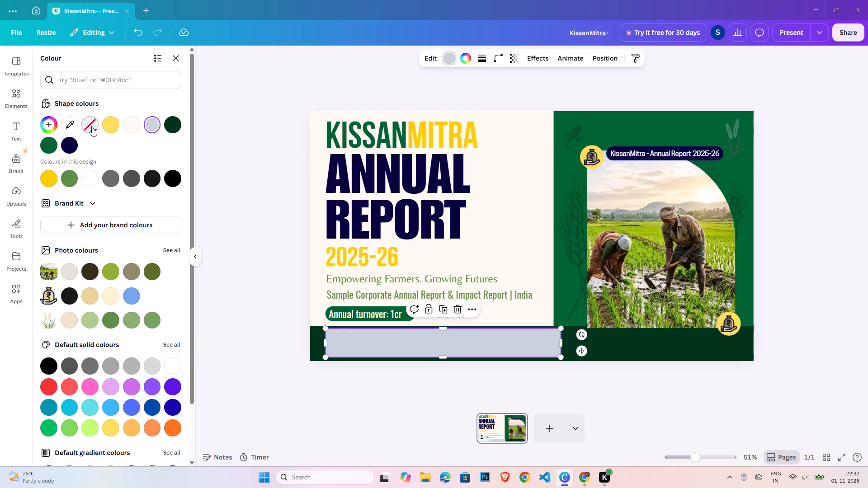
{"action": "left_click", "coordinate": [92, 126]}
{"action": "double_click", "coordinate": [313, 388]}
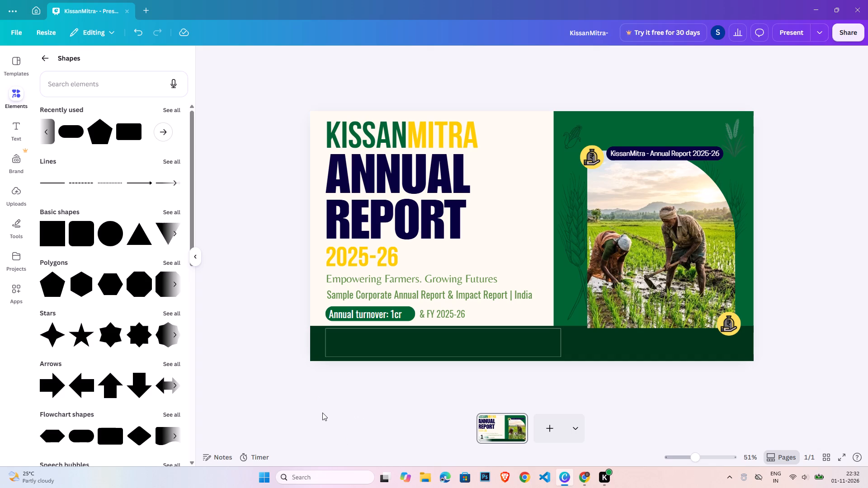
Add a subheading text box and place it over the outlined rectangle in the dark green bottom band.
{"action": "left_click", "coordinate": [19, 125]}
{"action": "left_click", "coordinate": [123, 233]}
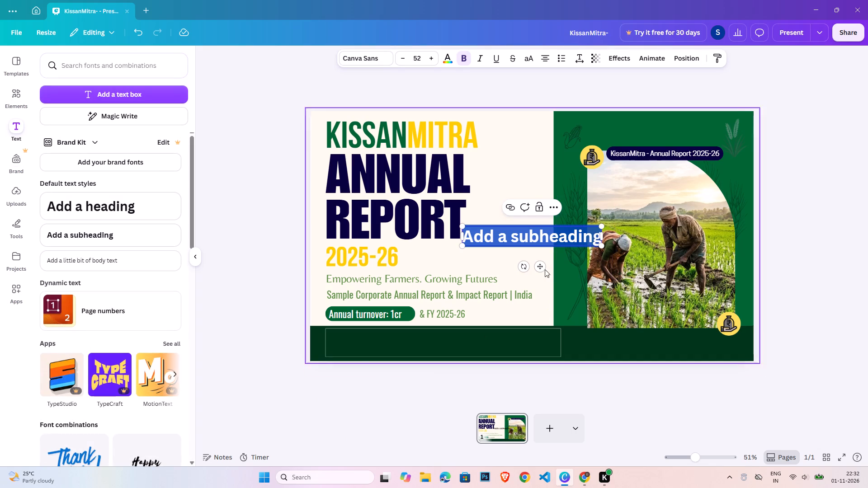
{"action": "left_click_drag", "start_coordinate": [539, 267], "coordinate": [403, 370]}
Replace the subheading placeholder in the dark green band with "Empowering farmers through agricultural inputs, crop advisory,".
{"action": "double_click", "coordinate": [385, 341]}
{"action": "type", "text": "Empowering"}
{"action": "key", "text": "space"}
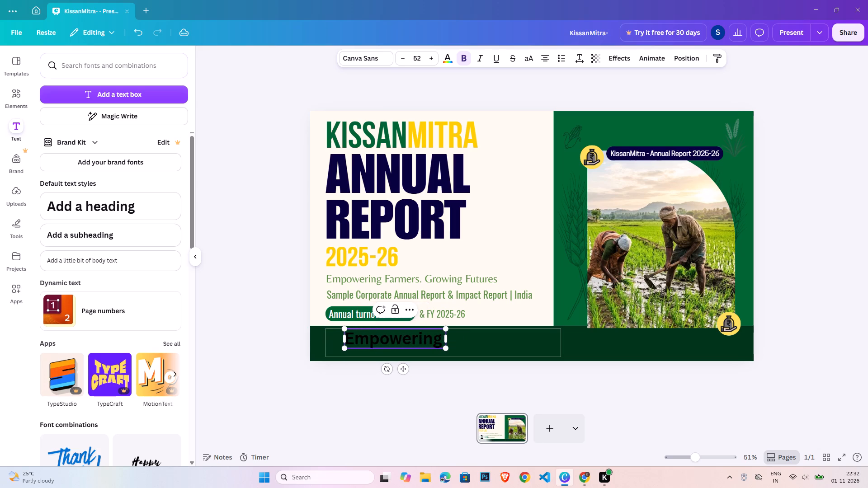
{"action": "type", "text": "farmers"}
{"action": "key", "text": "space"}
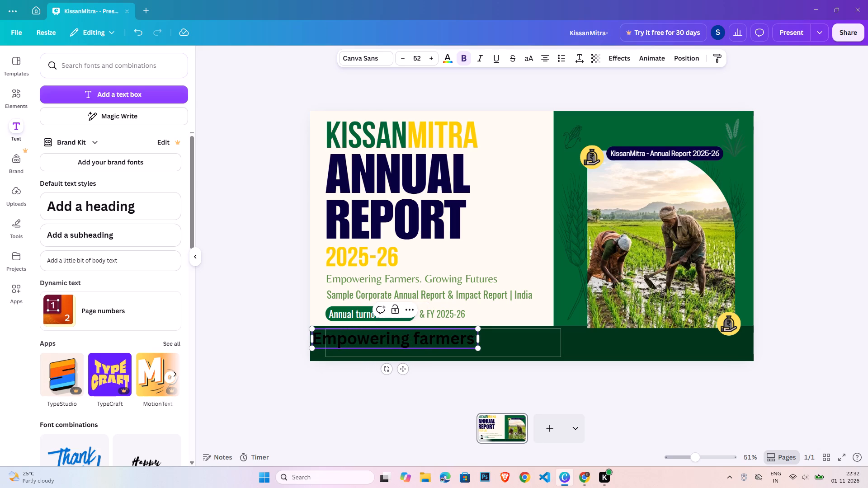
{"action": "type", "text": "thr"}
{"action": "type", "text": "ough"}
{"action": "key", "text": "space"}
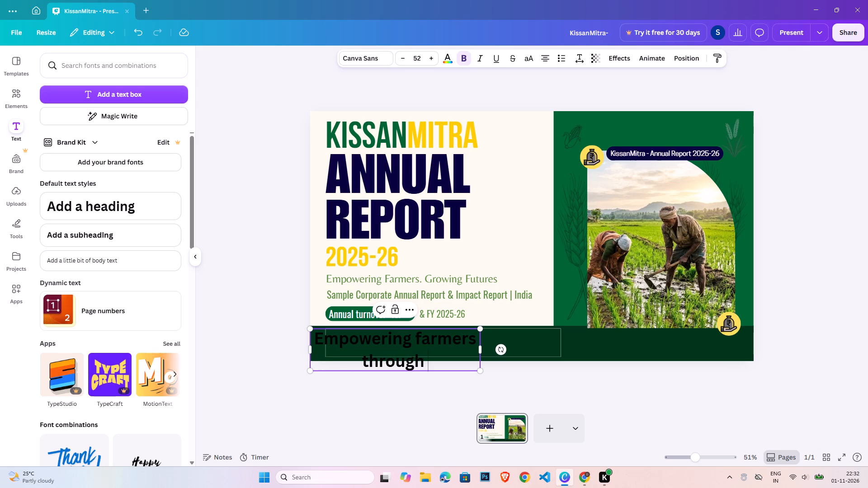
{"action": "type", "text": "agricua"}
{"action": "key", "text": "BackSpace"}
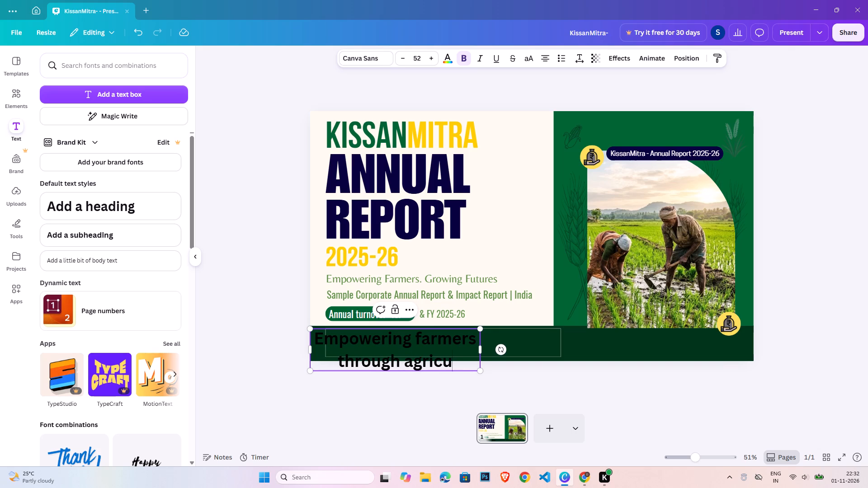
{"action": "type", "text": "ltural"}
{"action": "key", "text": "space"}
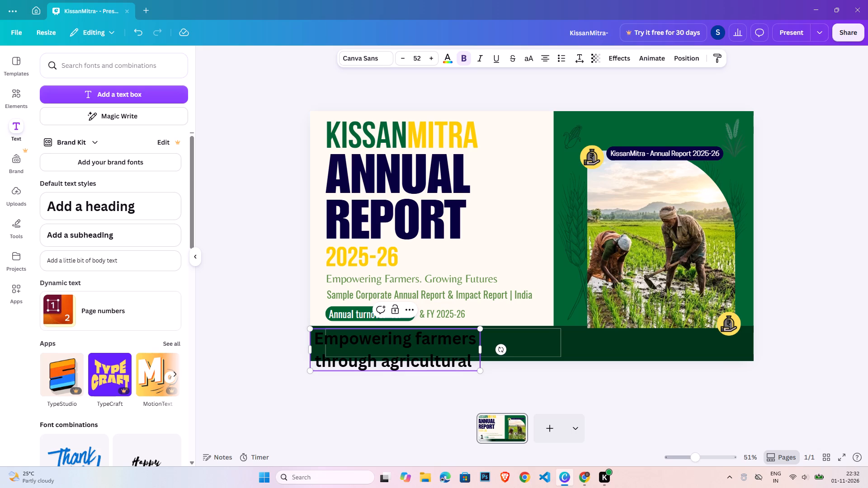
{"action": "type", "text": "inputs"}
{"action": "key", "text": "space"}
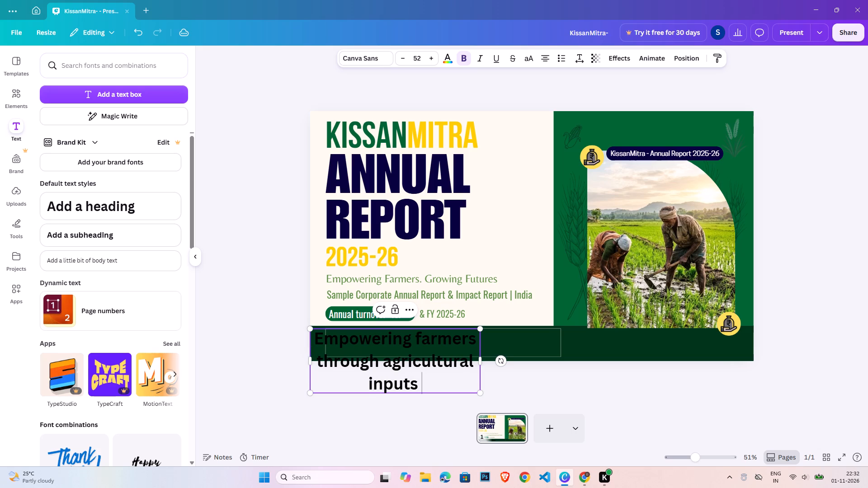
{"action": "key", "text": "BackSpace"}
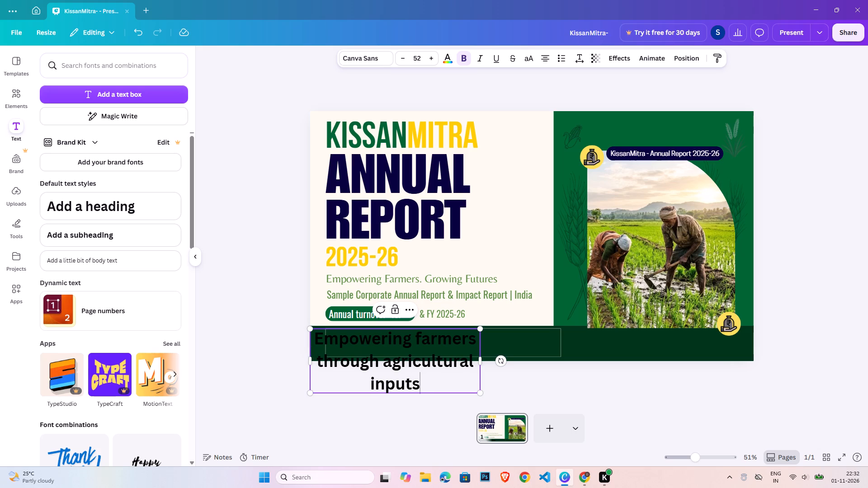
{"action": "type", "text": ", crop advisory"}
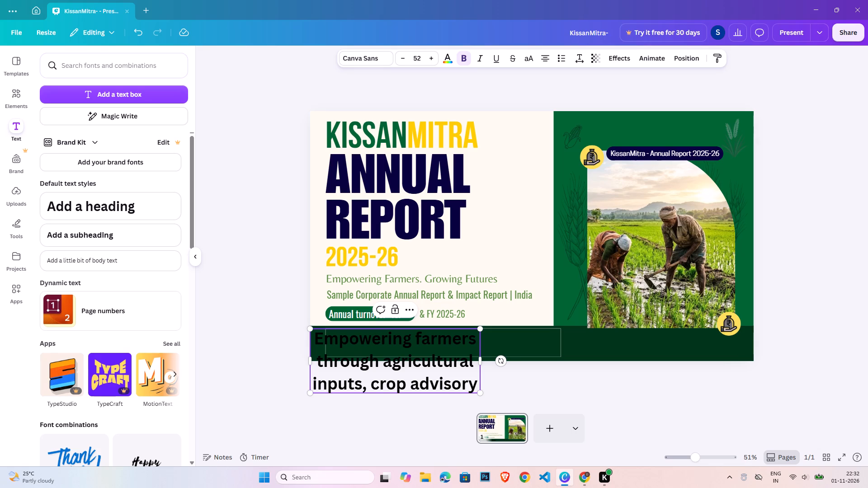
{"action": "key", "text": "comma"}
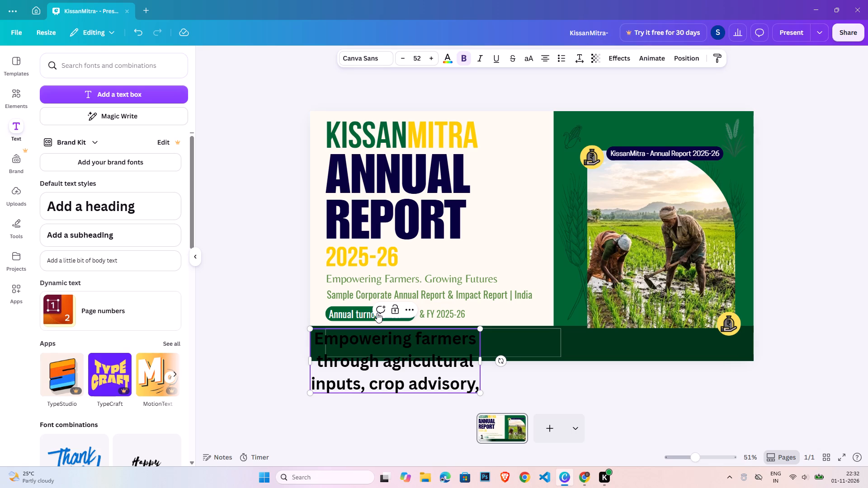
Scale the tagline down to about size 23.1, widen it to a single line and place it along the outlined rectangle's top edge.
{"action": "left_click_drag", "start_coordinate": [482, 361], "coordinate": [649, 365]}
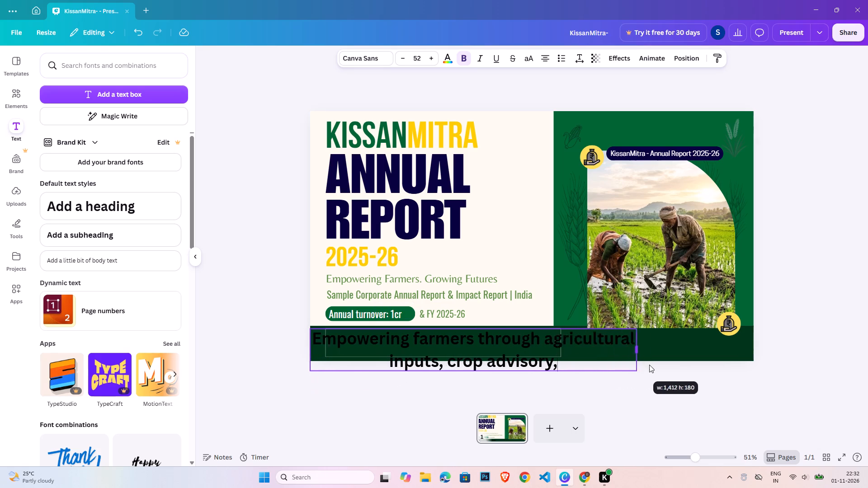
{"action": "left_click_drag", "start_coordinate": [649, 365], "coordinate": [761, 369]}
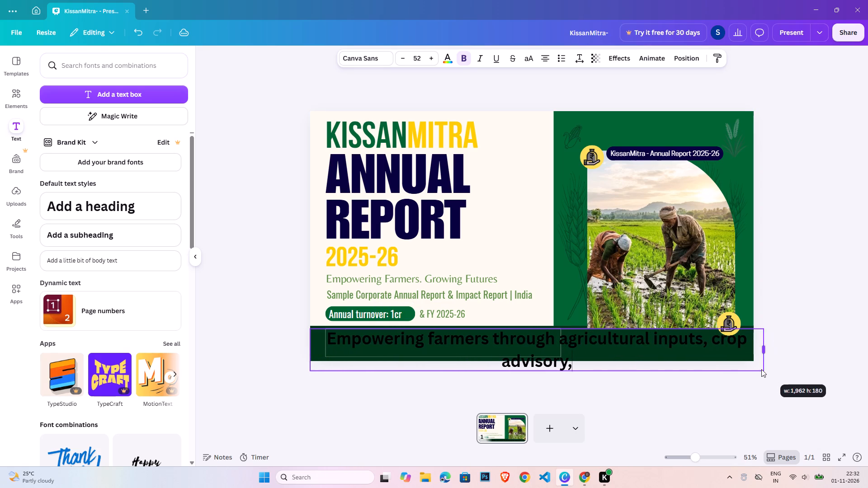
{"action": "left_click_drag", "start_coordinate": [761, 369], "coordinate": [763, 369]}
{"action": "left_click_drag", "start_coordinate": [761, 371], "coordinate": [510, 356]}
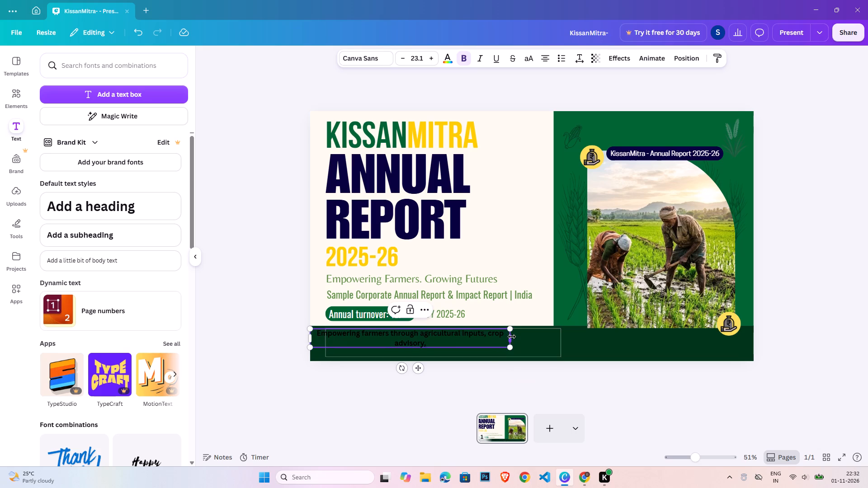
{"action": "left_click_drag", "start_coordinate": [512, 337], "coordinate": [532, 344]}
{"action": "left_click_drag", "start_coordinate": [429, 357], "coordinate": [450, 359]}
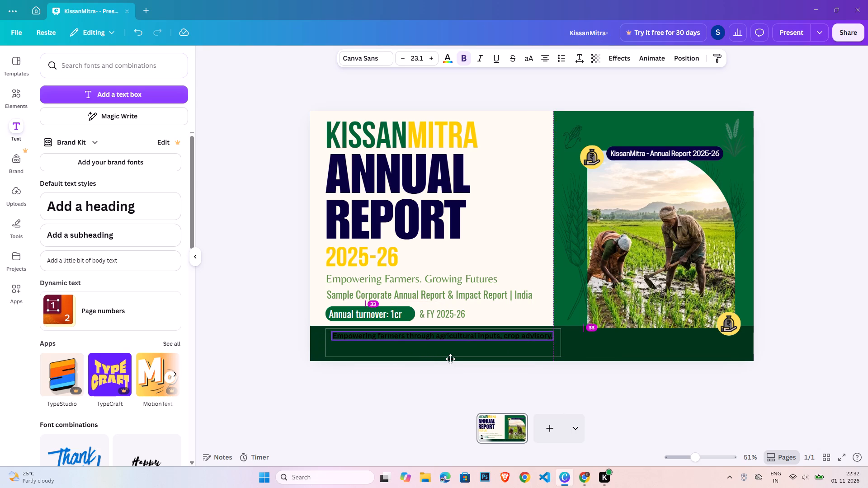
{"action": "left_click_drag", "start_coordinate": [450, 359], "coordinate": [446, 357]}
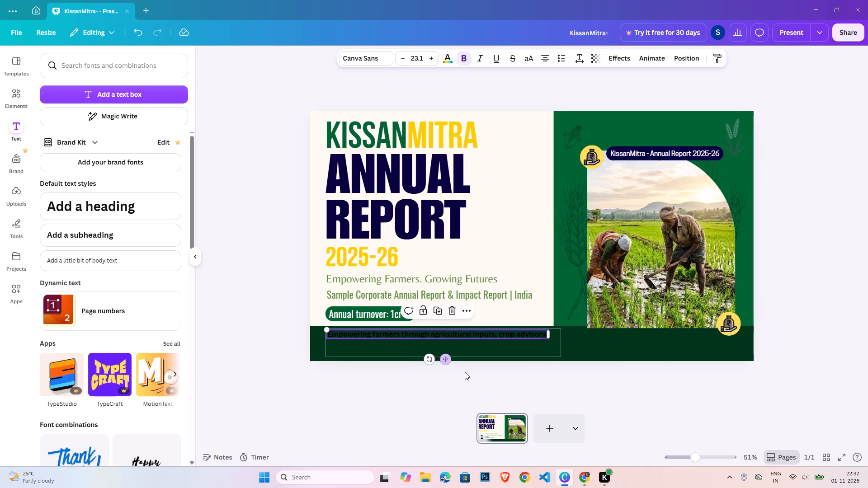
Change the tagline's font to Quicksand.
{"action": "left_click", "coordinate": [711, 458]}
{"action": "left_click_drag", "start_coordinate": [550, 404], "coordinate": [446, 402]}
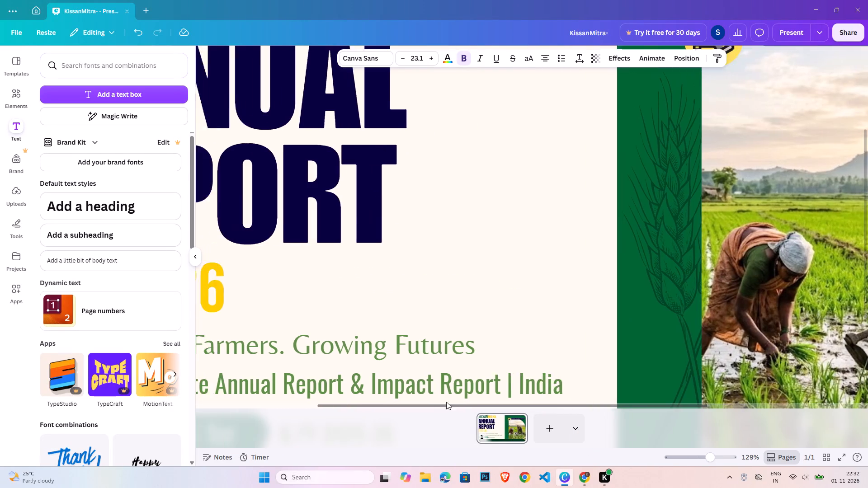
{"action": "left_click_drag", "start_coordinate": [446, 402], "coordinate": [433, 404]}
{"action": "scroll", "coordinate": [443, 353], "scroll_direction": "down", "scroll_amount": 9}
{"action": "triple_click", "coordinate": [386, 341]}
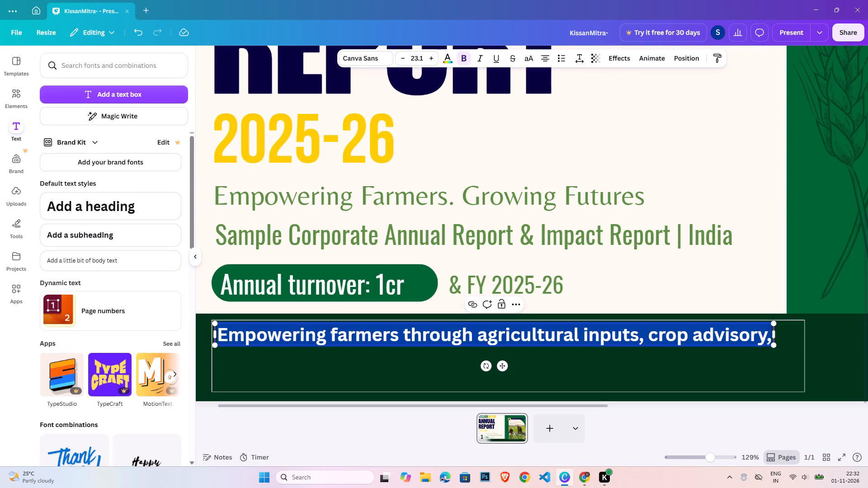
{"action": "left_click", "coordinate": [374, 60]}
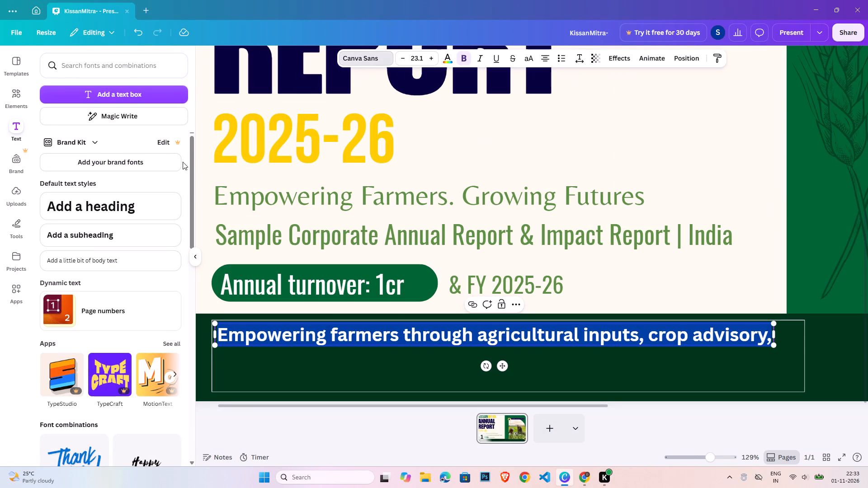
{"action": "left_click", "coordinate": [101, 93]}
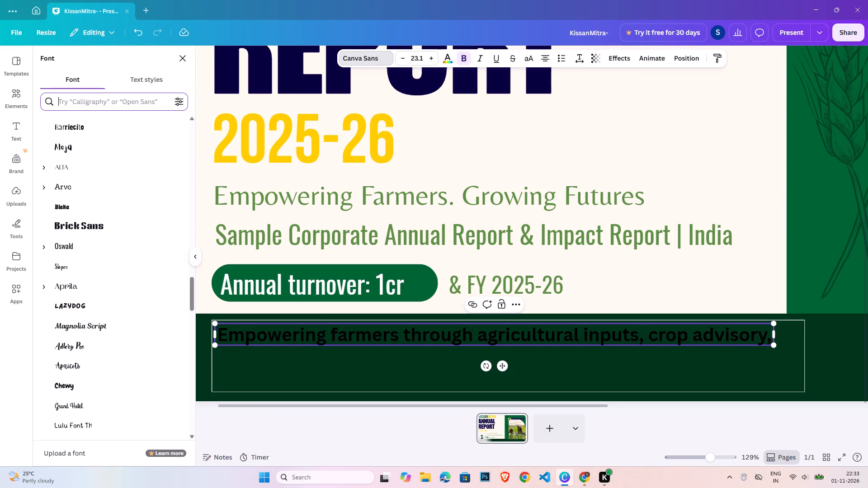
{"action": "type", "text": "quick"}
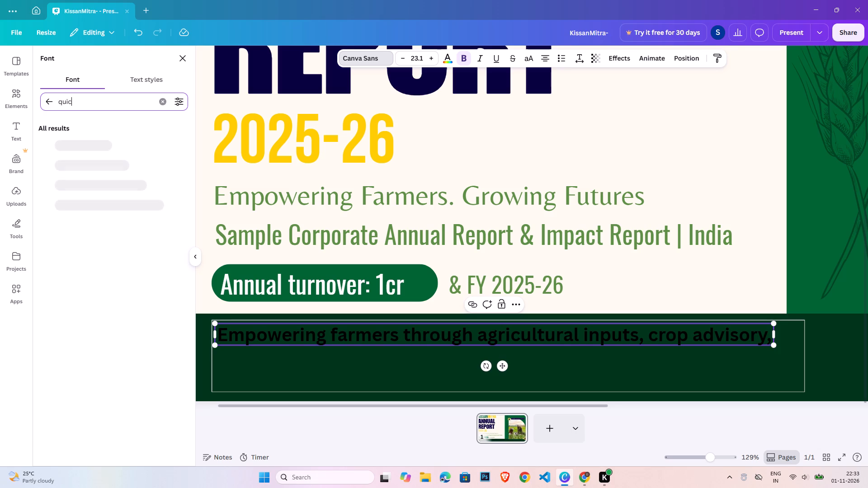
{"action": "type", "text": "sand"}
{"action": "left_click", "coordinate": [85, 141]}
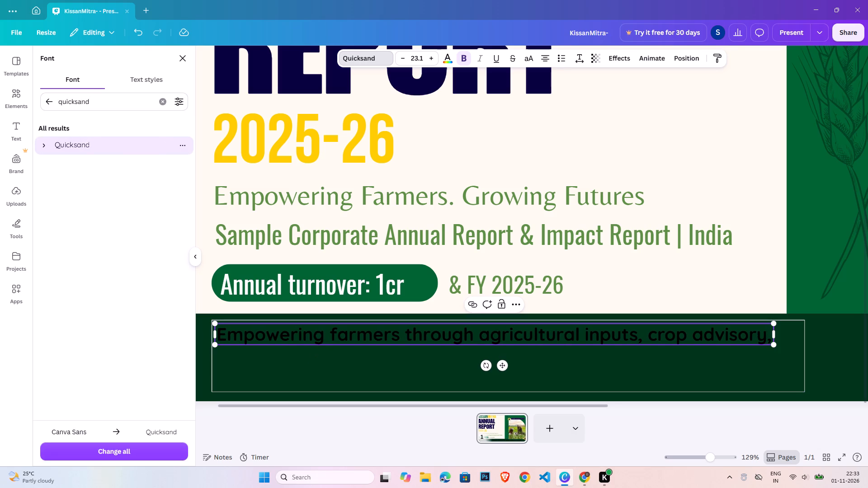
Set the tagline's text colour to white.
{"action": "triple_click", "coordinate": [313, 338]}
{"action": "left_click", "coordinate": [446, 56]}
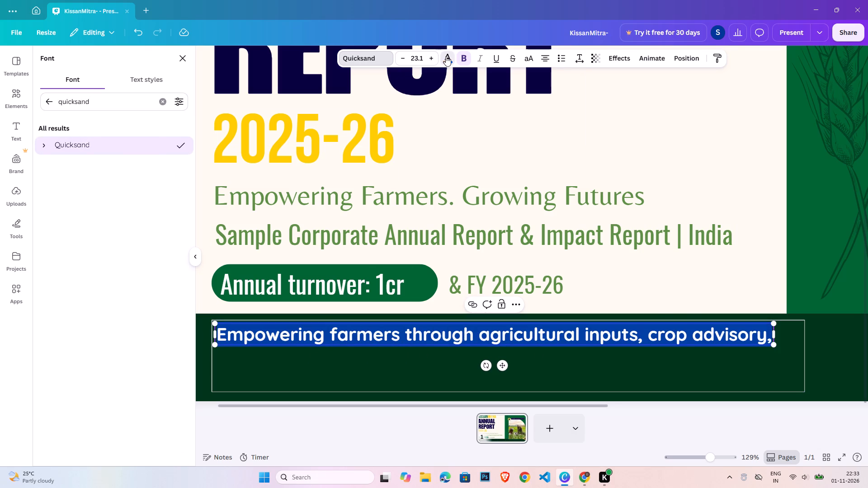
{"action": "left_click", "coordinate": [173, 374]}
{"action": "double_click", "coordinate": [340, 421]}
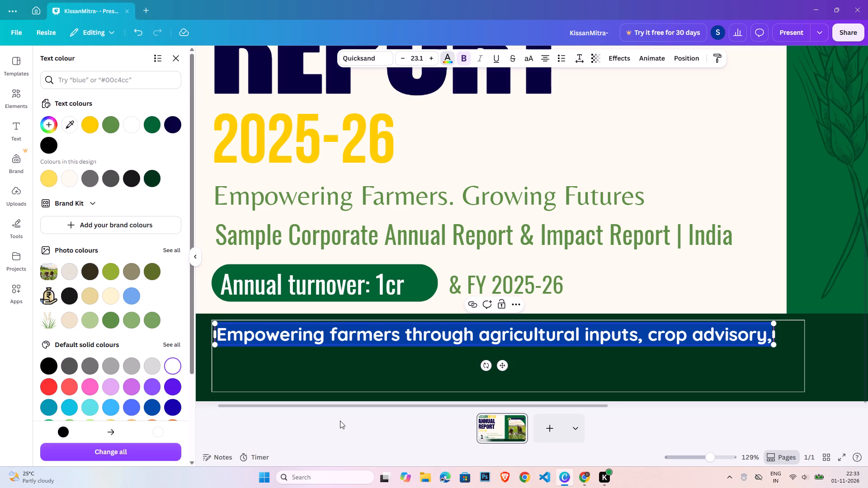
{"action": "left_click", "coordinate": [364, 422]}
{"action": "left_click", "coordinate": [371, 438]}
{"action": "left_click", "coordinate": [376, 383]}
{"action": "left_click", "coordinate": [375, 427]}
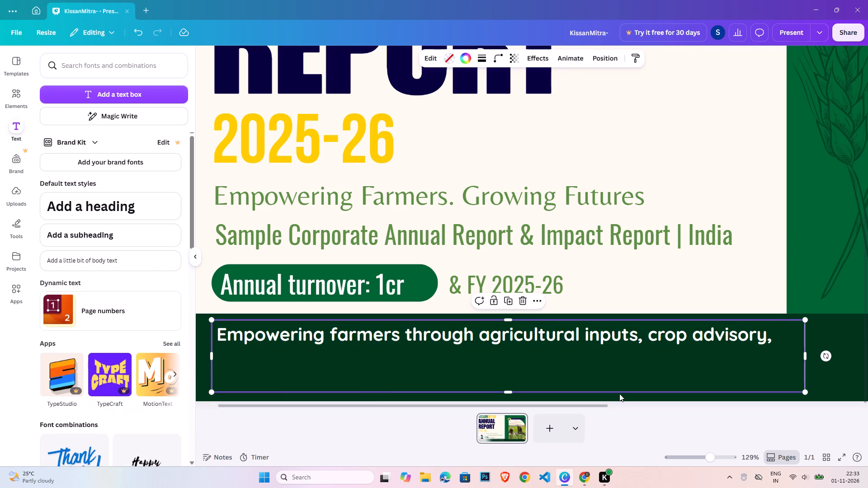
Scale the tagline up to about size 24.2 so it nearly spans the outlined rectangle's width.
{"action": "double_click", "coordinate": [734, 337]}
{"action": "left_click", "coordinate": [774, 335]}
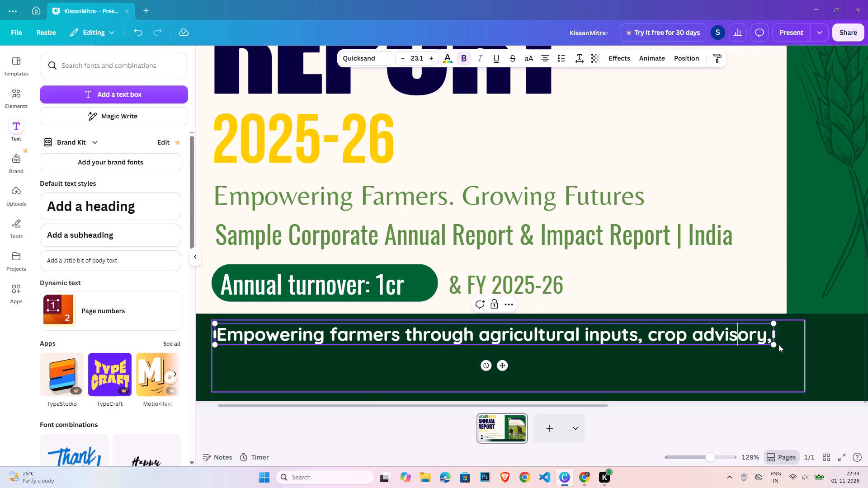
{"action": "left_click_drag", "start_coordinate": [776, 346], "coordinate": [796, 351]}
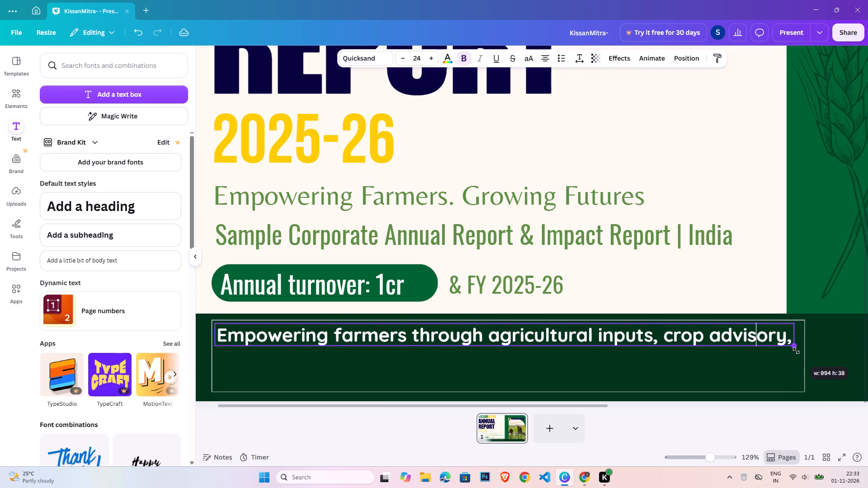
{"action": "left_click_drag", "start_coordinate": [796, 351], "coordinate": [802, 351]}
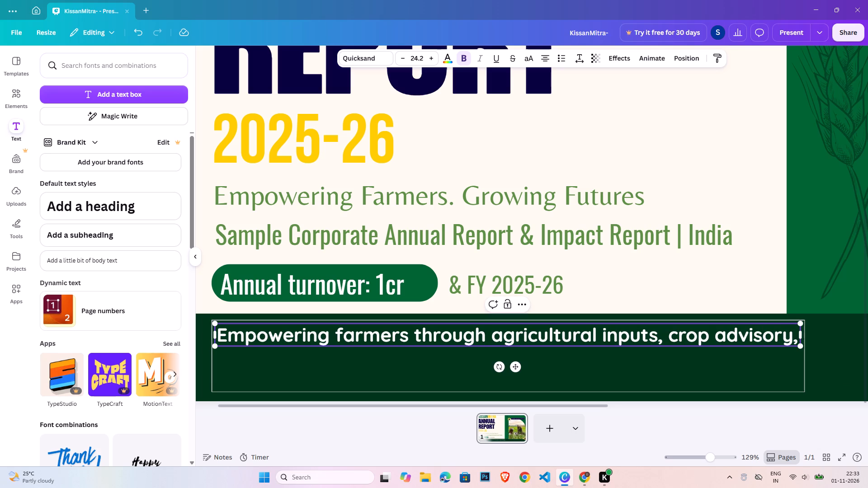
Add a second line to the tagline reading "market connections, and sustainable farming solutions.".
{"action": "left_click", "coordinate": [797, 338]}
{"action": "key", "text": "Return"}
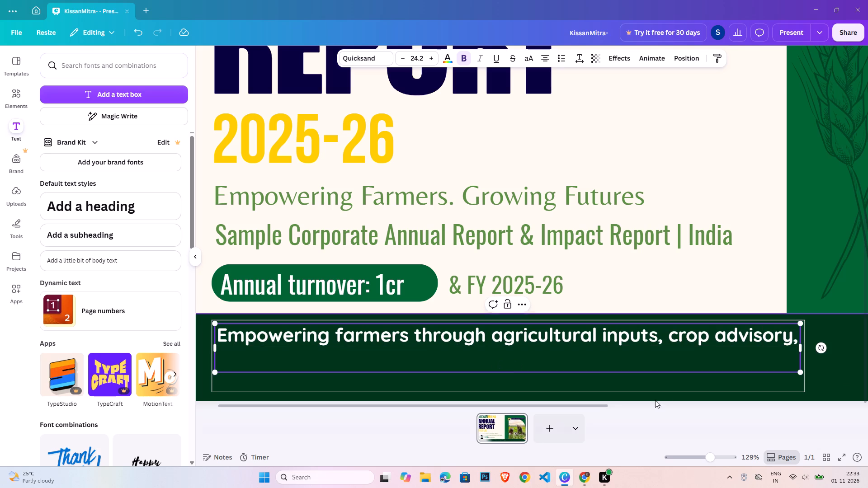
{"action": "key", "text": "m"}
{"action": "key", "text": "a"}
{"action": "type", "text": "rke"}
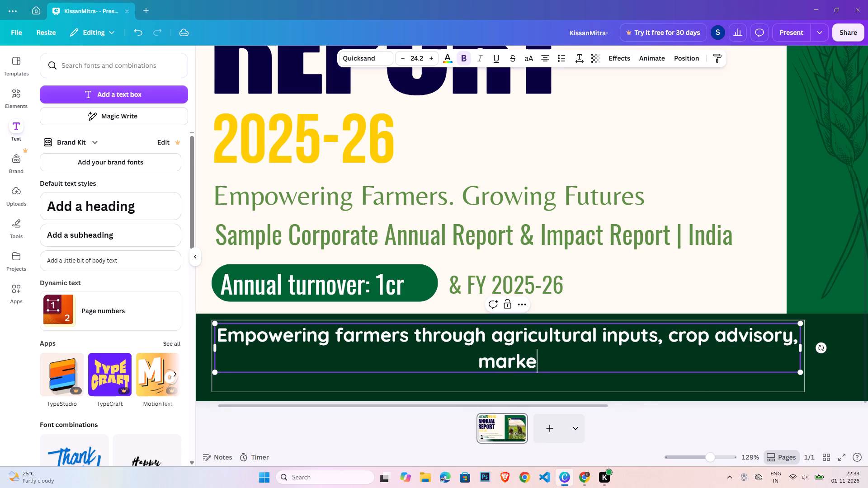
{"action": "key", "text": "t"}
{"action": "key", "text": "space"}
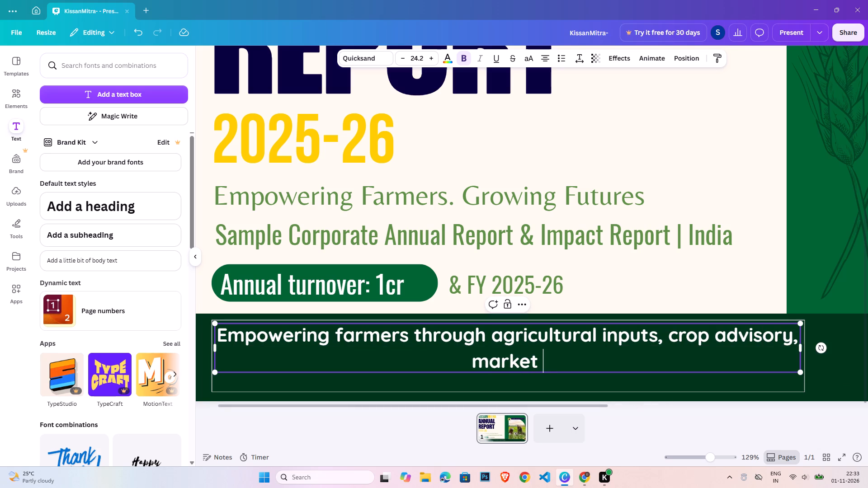
{"action": "type", "text": "connections"}
{"action": "type", "text": ", and"}
{"action": "key", "text": "space"}
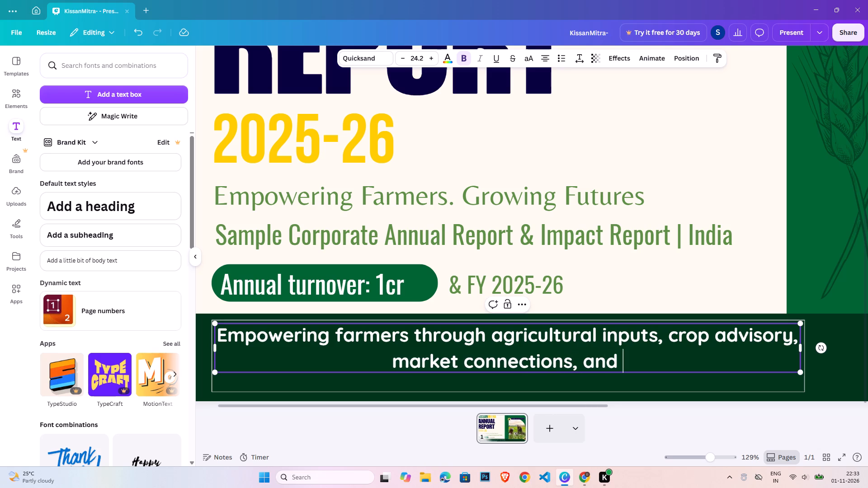
{"action": "type", "text": "sustai"}
{"action": "type", "text": "nable"}
{"action": "key", "text": "space"}
{"action": "type", "text": "farming so"}
{"action": "type", "text": "luto"}
{"action": "key", "text": "BackSpace"}
{"action": "type", "text": "ions"}
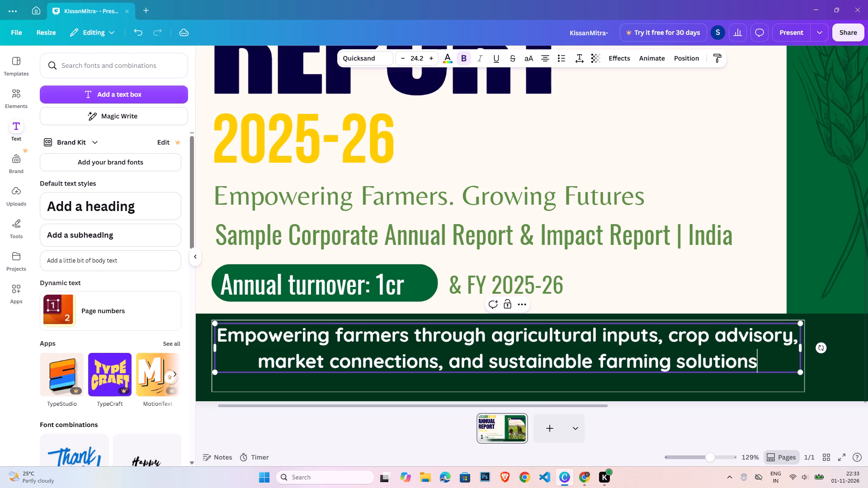
{"action": "key", "text": "period"}
Left-align both lines of the tagline.
{"action": "key", "text": "ctrl+a"}
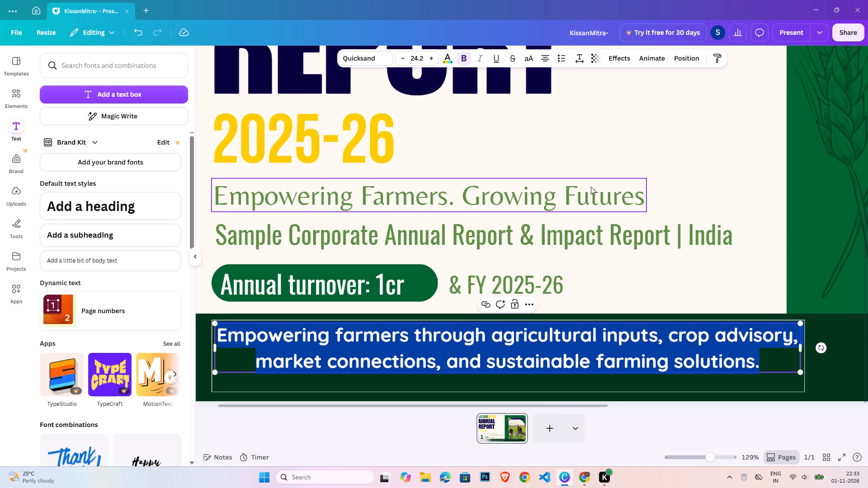
{"action": "left_click", "coordinate": [545, 63]}
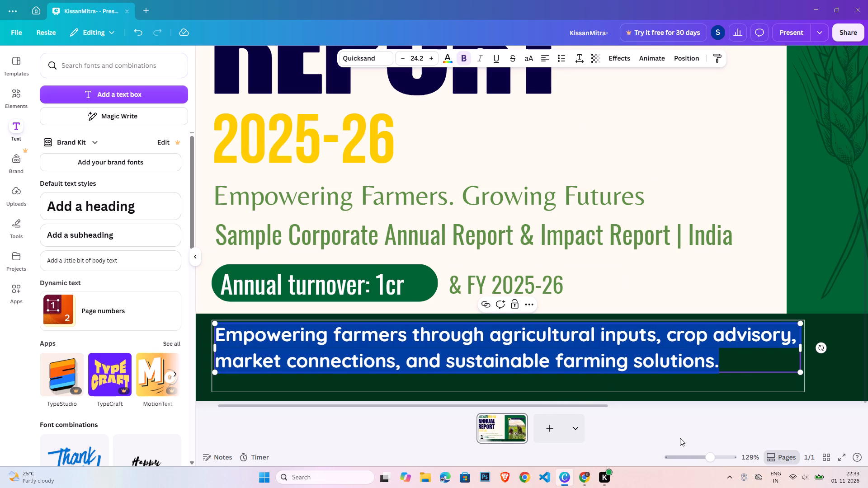
{"action": "double_click", "coordinate": [680, 438]}
{"action": "left_click", "coordinate": [728, 365]}
{"action": "left_click", "coordinate": [833, 374]}
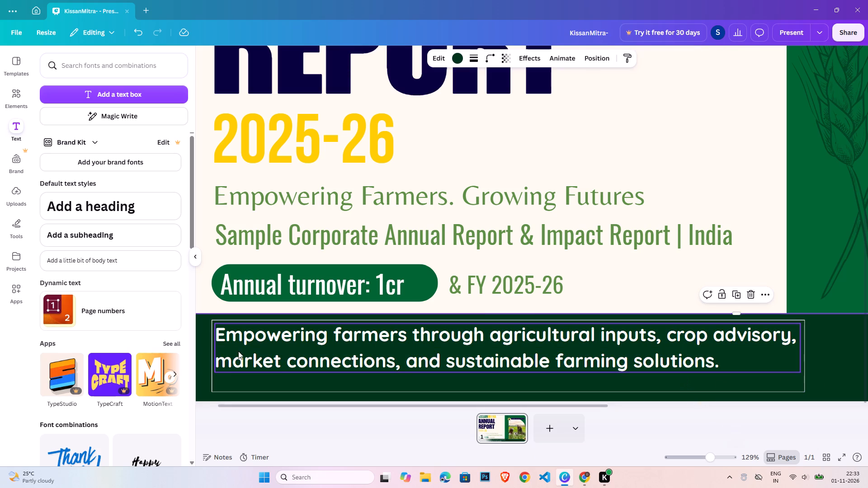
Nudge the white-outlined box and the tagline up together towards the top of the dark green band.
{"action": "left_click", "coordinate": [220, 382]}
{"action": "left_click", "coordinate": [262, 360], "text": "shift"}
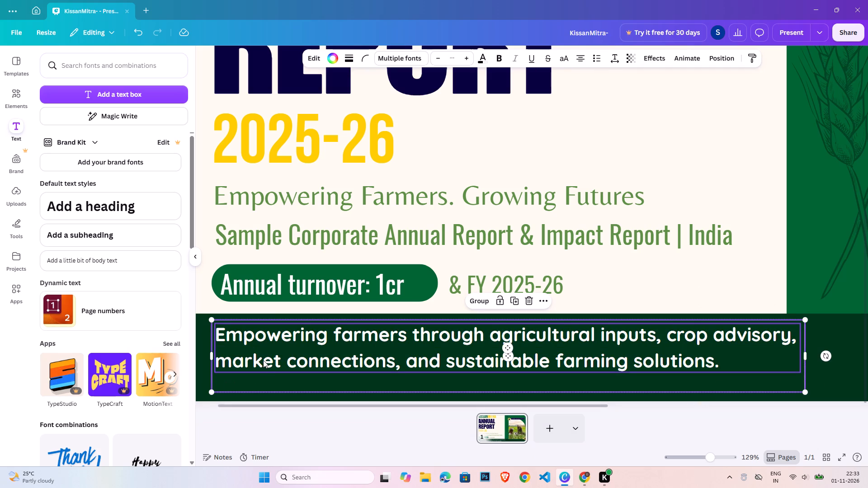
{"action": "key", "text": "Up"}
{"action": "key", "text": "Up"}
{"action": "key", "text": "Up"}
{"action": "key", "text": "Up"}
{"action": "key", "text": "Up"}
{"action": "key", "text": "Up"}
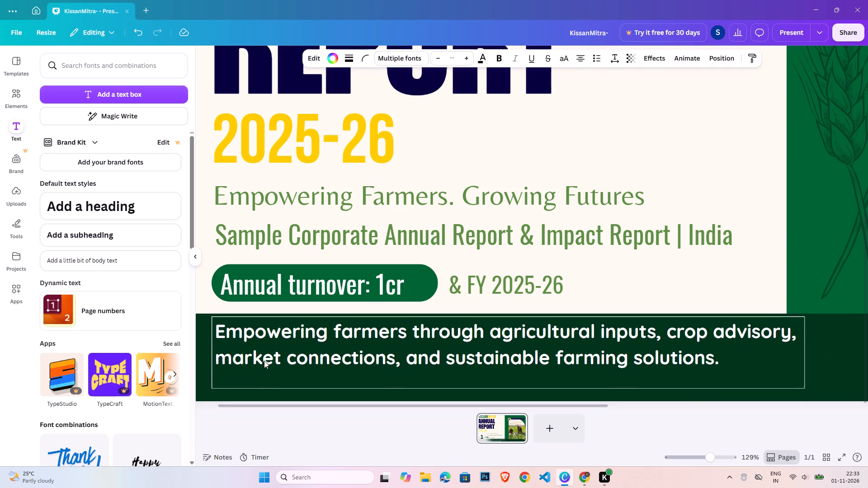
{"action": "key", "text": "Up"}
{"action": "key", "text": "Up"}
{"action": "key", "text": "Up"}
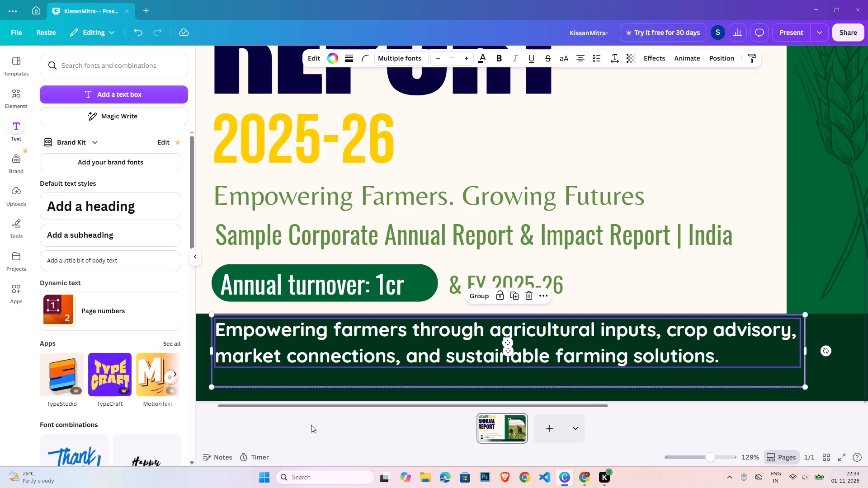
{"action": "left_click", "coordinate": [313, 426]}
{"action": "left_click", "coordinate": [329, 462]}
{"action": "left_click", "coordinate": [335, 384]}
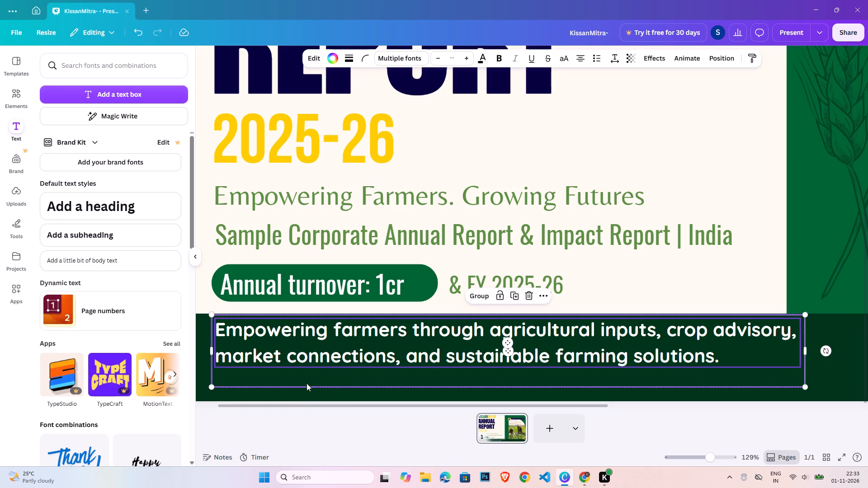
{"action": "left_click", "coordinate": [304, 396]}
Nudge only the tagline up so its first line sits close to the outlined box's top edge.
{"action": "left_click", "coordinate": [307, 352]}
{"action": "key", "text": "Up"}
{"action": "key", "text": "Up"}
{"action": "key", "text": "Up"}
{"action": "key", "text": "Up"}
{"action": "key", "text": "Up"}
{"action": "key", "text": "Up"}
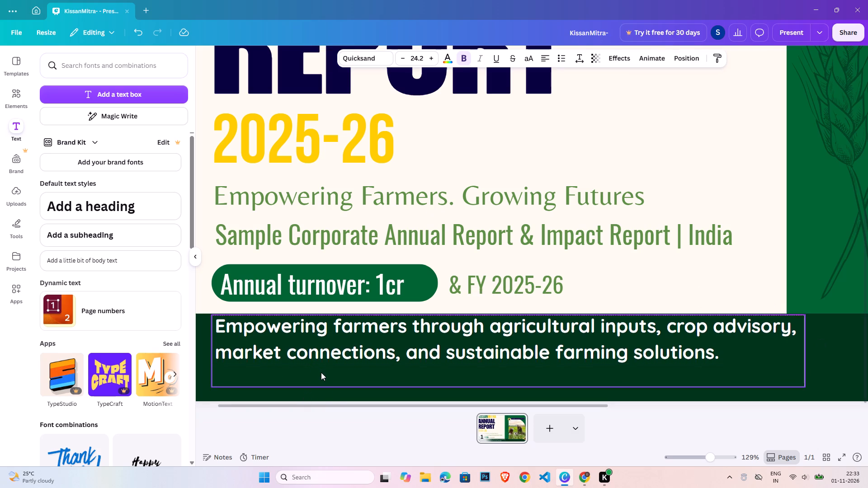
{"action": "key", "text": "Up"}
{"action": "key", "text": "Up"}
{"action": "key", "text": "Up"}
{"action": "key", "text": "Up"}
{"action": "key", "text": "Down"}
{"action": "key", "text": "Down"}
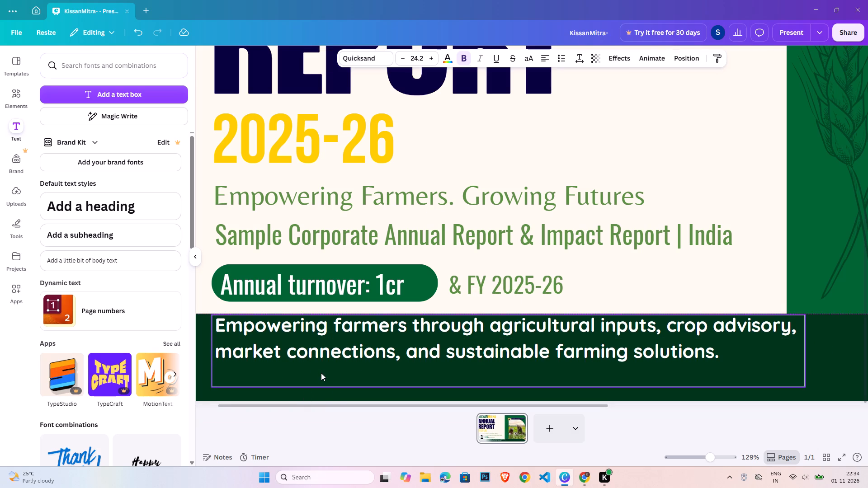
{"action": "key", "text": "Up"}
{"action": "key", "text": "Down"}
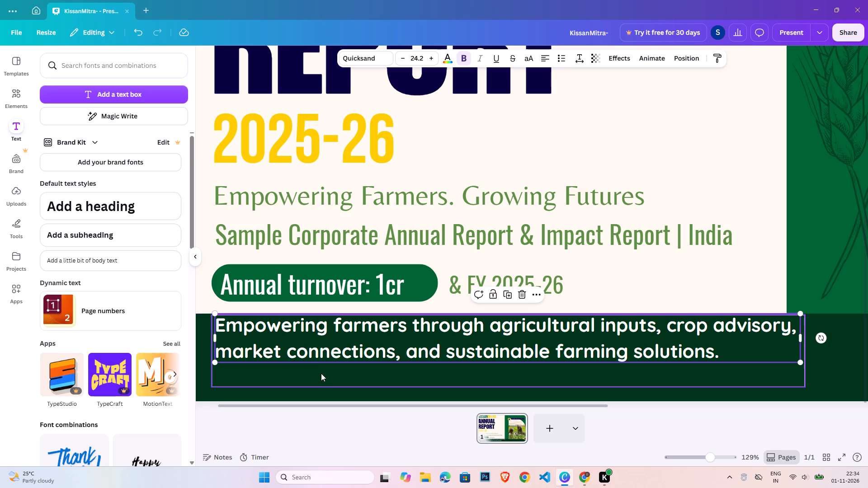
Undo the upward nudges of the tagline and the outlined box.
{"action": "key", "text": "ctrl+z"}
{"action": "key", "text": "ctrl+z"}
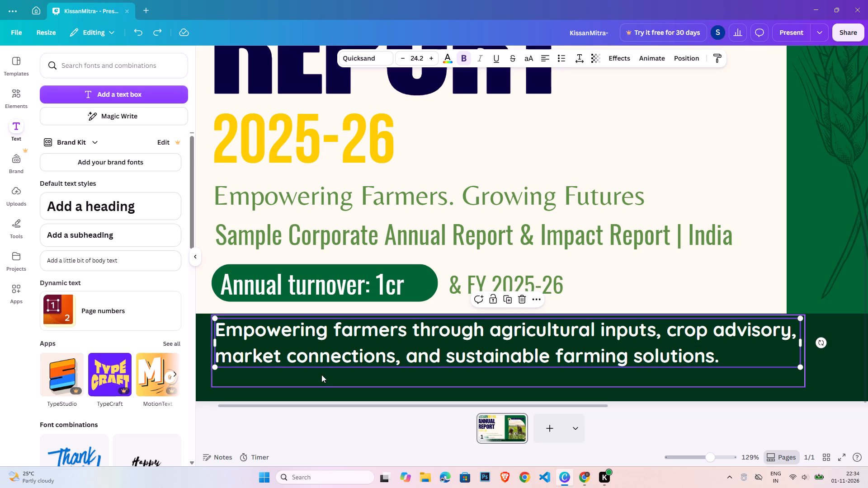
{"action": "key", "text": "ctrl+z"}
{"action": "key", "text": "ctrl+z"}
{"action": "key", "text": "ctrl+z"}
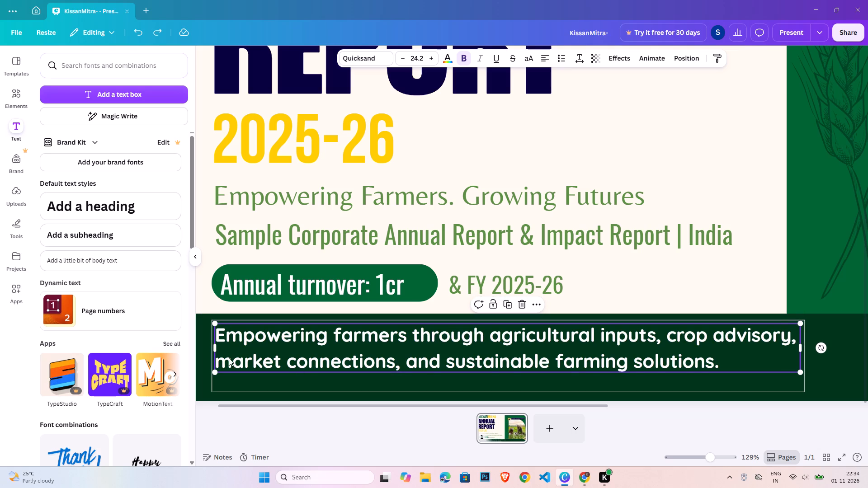
Nudge the outlined box and tagline up together until the box's top edge nearly meets the dark green band's top edge.
{"action": "left_click", "coordinate": [243, 415]}
{"action": "left_click", "coordinate": [235, 389]}
{"action": "left_click", "coordinate": [270, 357], "text": "shift"}
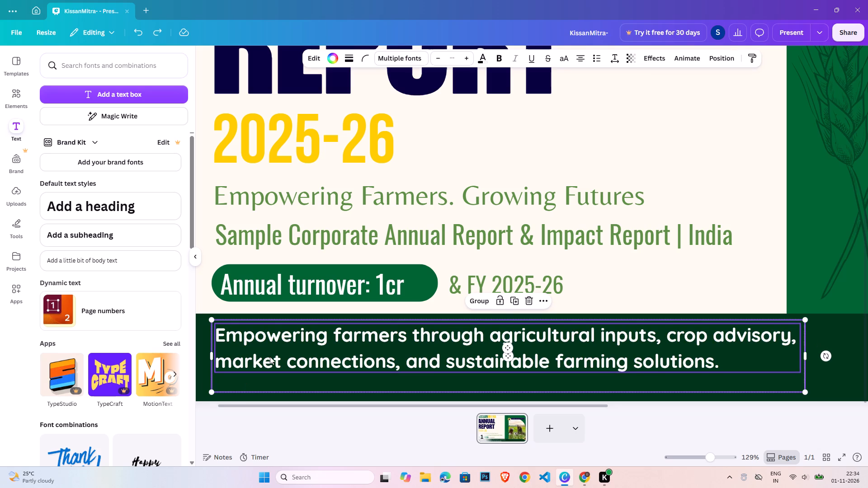
{"action": "key", "text": "Up"}
{"action": "key", "text": "Up"}
{"action": "key", "text": "Up"}
{"action": "key", "text": "Up"}
{"action": "key", "text": "Up"}
{"action": "key", "text": "Up"}
{"action": "key", "text": "Up"}
{"action": "key", "text": "Up"}
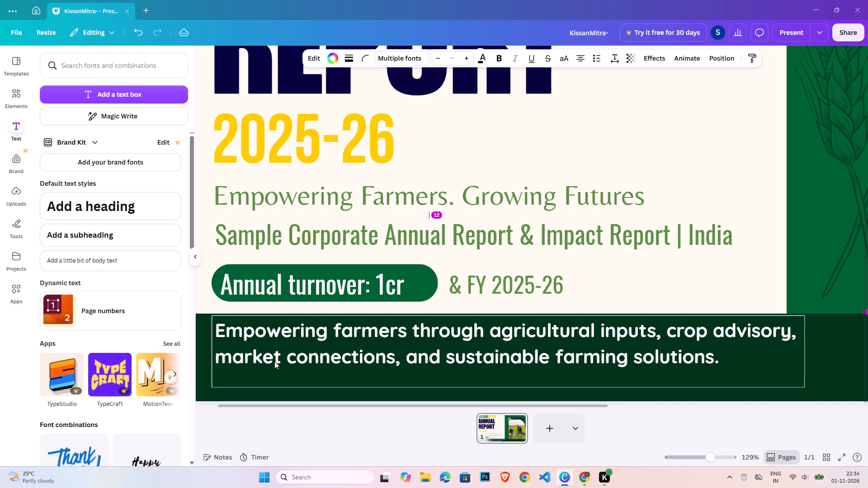
{"action": "key", "text": "Up"}
{"action": "left_click", "coordinate": [325, 434]}
{"action": "left_click", "coordinate": [310, 352]}
{"action": "key", "text": "Up"}
{"action": "key", "text": "Up"}
{"action": "key", "text": "Down"}
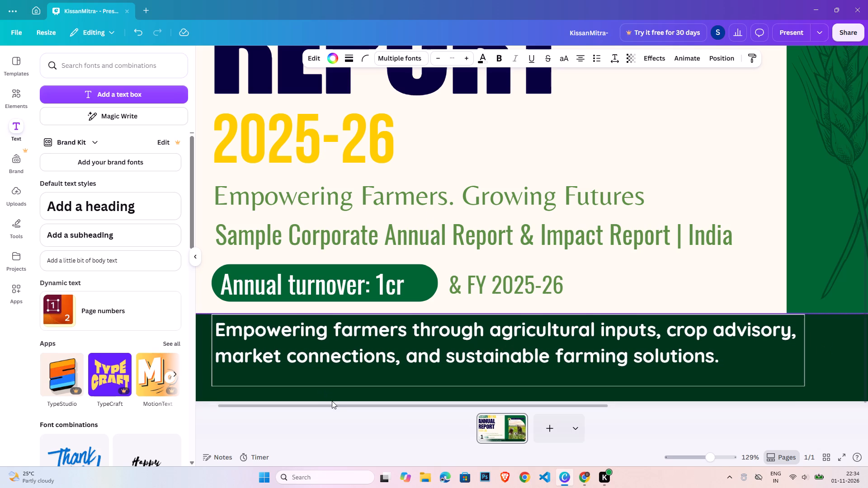
{"action": "key", "text": "Down"}
{"action": "left_click", "coordinate": [363, 446]}
{"action": "left_click", "coordinate": [359, 395]}
{"action": "left_click", "coordinate": [365, 421]}
Nudge the tagline alone up until its first line sits against the outlined box's top edge.
{"action": "left_click", "coordinate": [355, 353]}
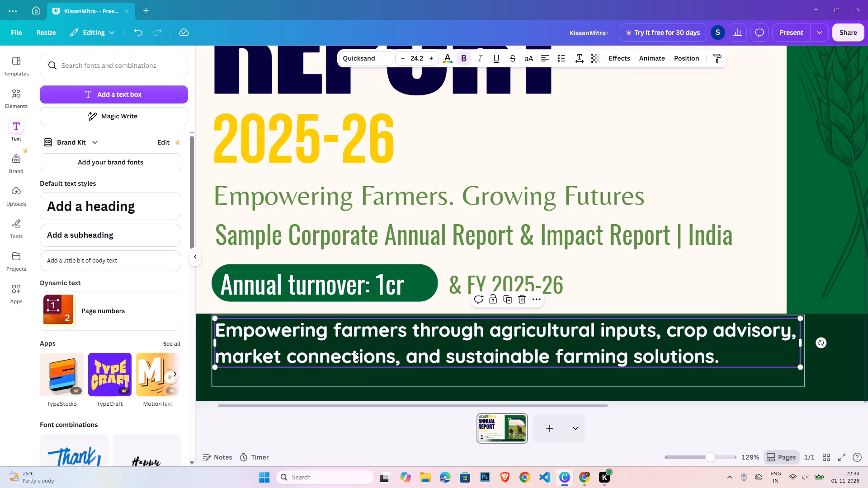
{"action": "key", "text": "Up"}
{"action": "key", "text": "Up"}
{"action": "key", "text": "Up"}
{"action": "key", "text": "Up"}
{"action": "key", "text": "Up"}
{"action": "key", "text": "Up"}
{"action": "key", "text": "Up"}
{"action": "key", "text": "Up"}
{"action": "key", "text": "Up"}
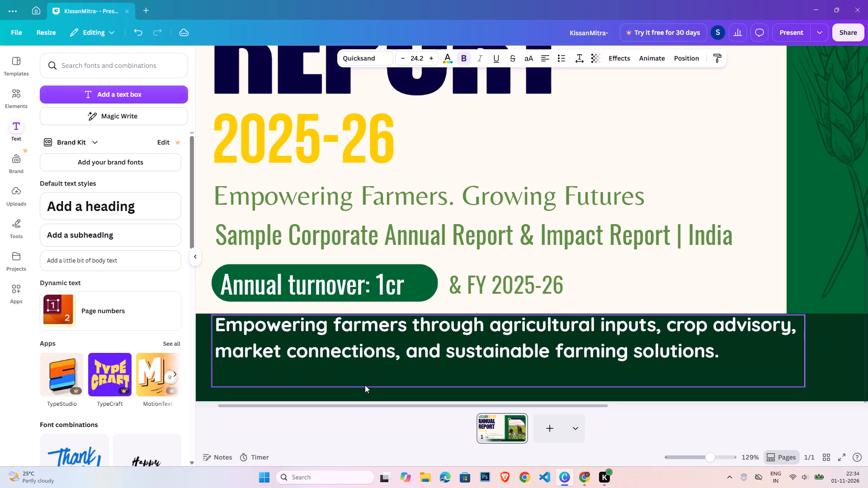
{"action": "key", "text": "Down"}
{"action": "key", "text": "Up"}
{"action": "key", "text": "Up"}
{"action": "key", "text": "Up"}
{"action": "key", "text": "Up"}
{"action": "key", "text": "Down"}
{"action": "key", "text": "Down"}
{"action": "key", "text": "Down"}
Nudge the tagline back down slightly to leave a small gap below the outlined box's top edge.
{"action": "left_click", "coordinate": [383, 435]}
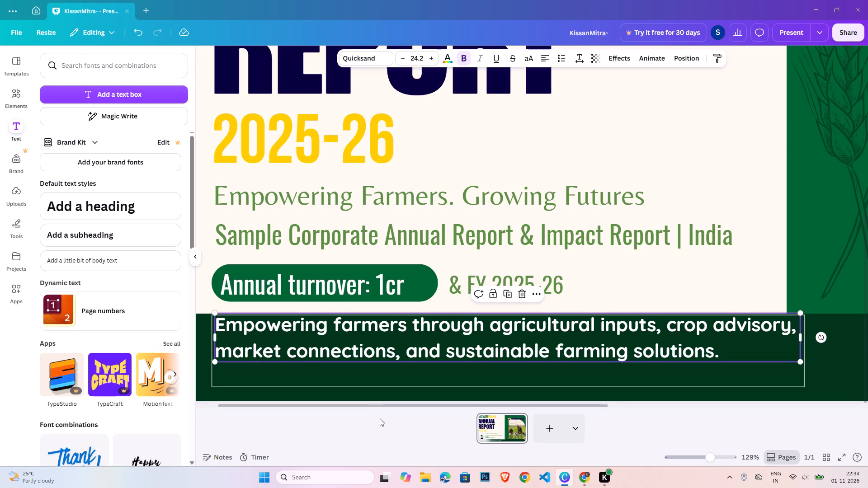
{"action": "left_click", "coordinate": [365, 357]}
{"action": "key", "text": "Down"}
{"action": "key", "text": "Down"}
{"action": "key", "text": "Down"}
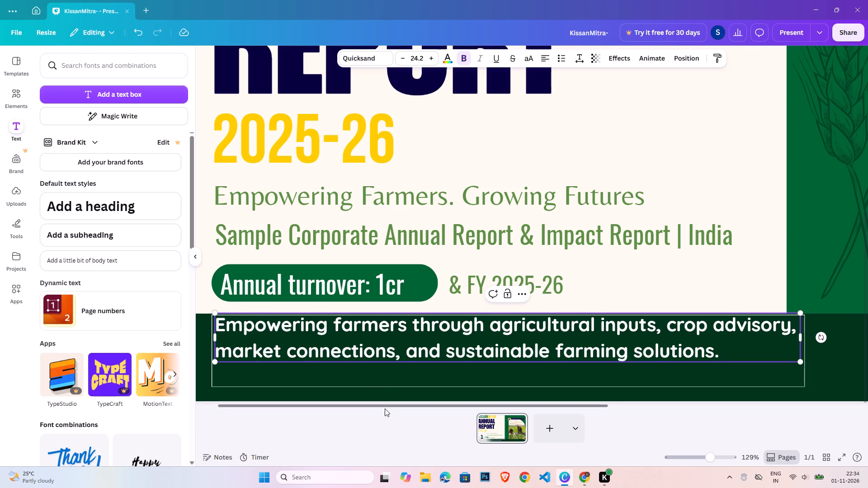
{"action": "left_click", "coordinate": [386, 424]}
{"action": "left_click", "coordinate": [350, 347]}
{"action": "key", "text": "Down"}
{"action": "left_click", "coordinate": [370, 413]}
{"action": "left_click", "coordinate": [363, 330]}
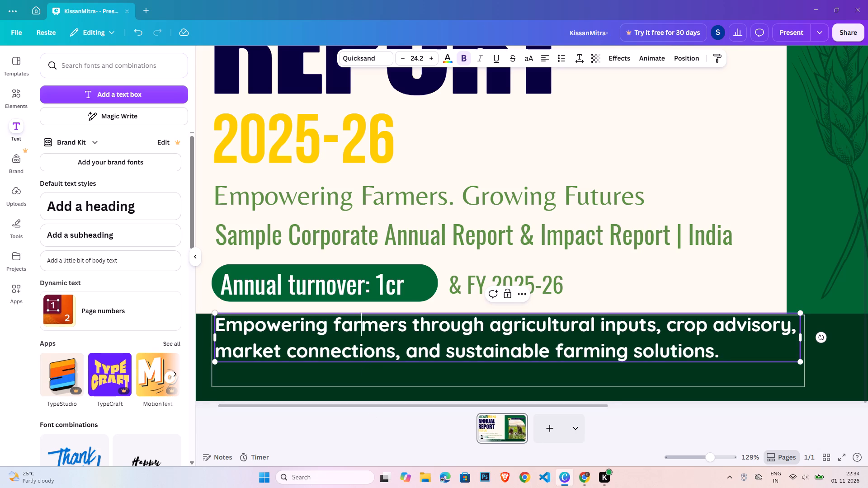
{"action": "left_click", "coordinate": [385, 436]}
{"action": "left_click", "coordinate": [580, 379]}
{"action": "left_click", "coordinate": [473, 334]}
{"action": "key", "text": "Down"}
{"action": "key", "text": "Down"}
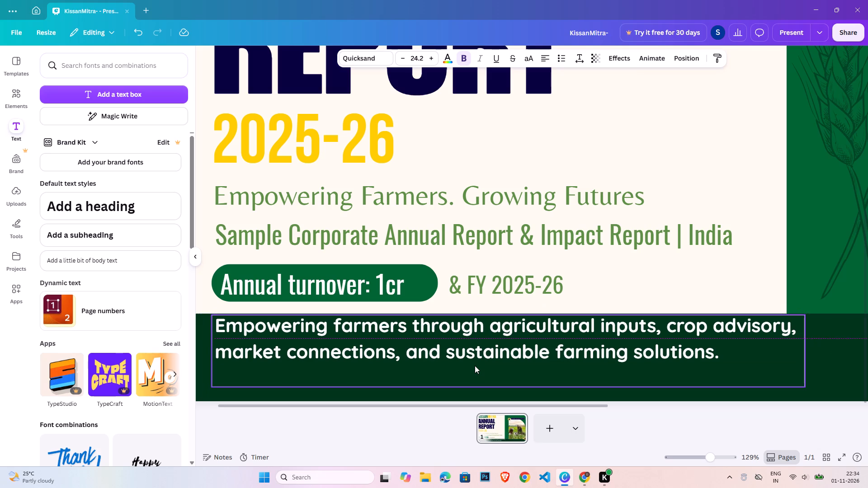
{"action": "key", "text": "Down"}
{"action": "key", "text": "Down"}
{"action": "key", "text": "Down"}
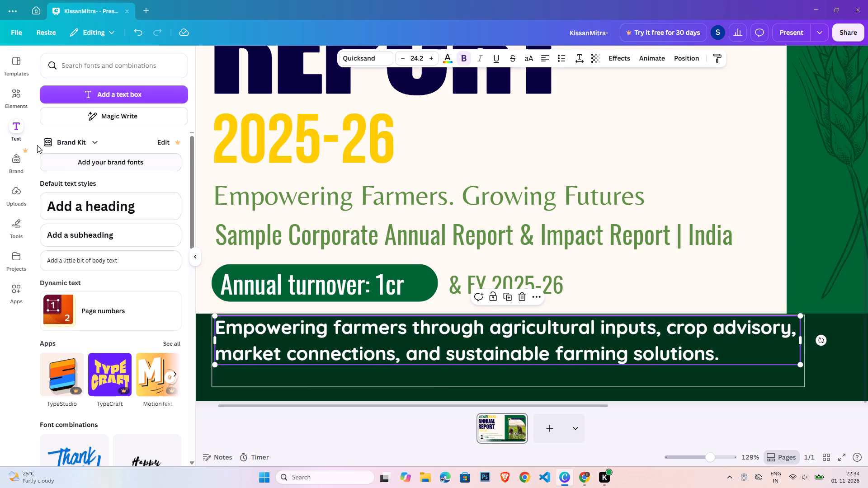
Add a plain solid line and place it just beneath the tagline, starting at the outlined box's left edge.
{"action": "left_click", "coordinate": [21, 103]}
{"action": "left_click", "coordinate": [52, 185]}
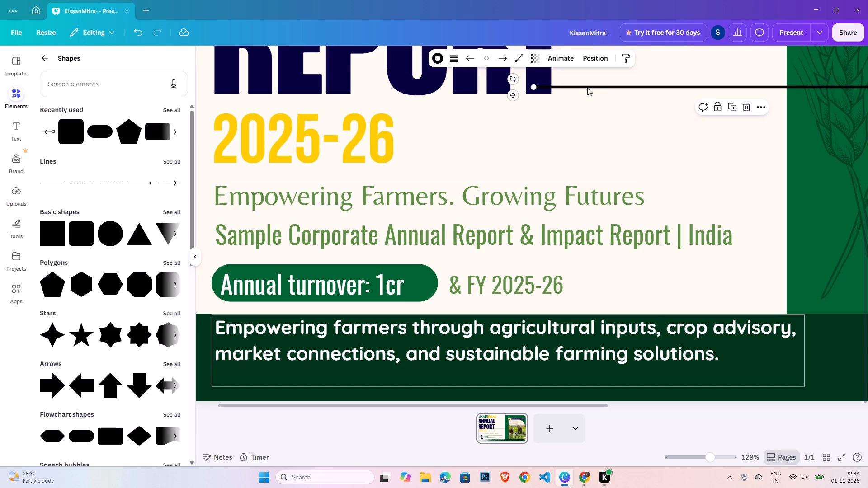
{"action": "left_click_drag", "start_coordinate": [512, 98], "coordinate": [247, 378]}
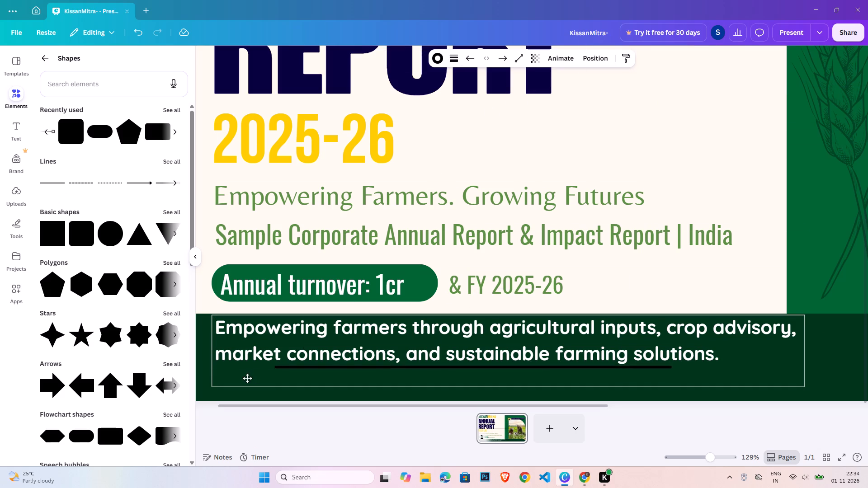
{"action": "left_click_drag", "start_coordinate": [247, 378], "coordinate": [190, 377]}
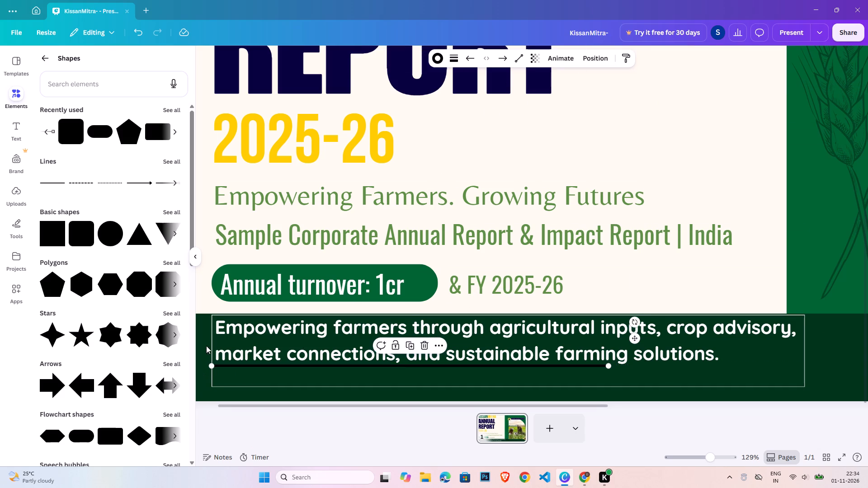
Set the new line's stroke weight to 1 and its colour to white.
{"action": "left_click", "coordinate": [458, 57]}
{"action": "left_click", "coordinate": [509, 136]}
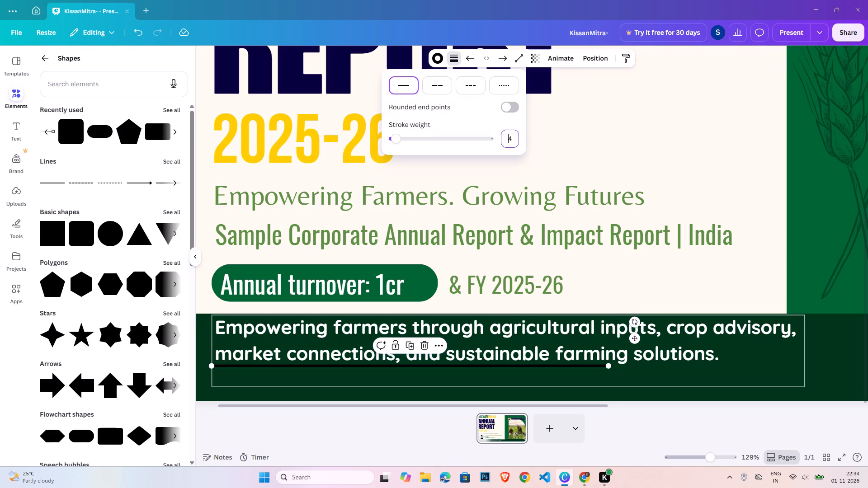
{"action": "key", "text": "1"}
{"action": "key", "text": "Return"}
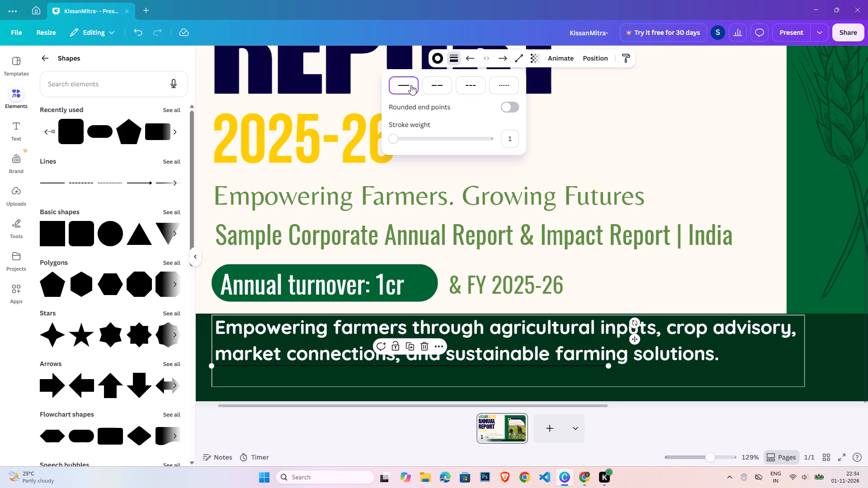
{"action": "left_click", "coordinate": [439, 60]}
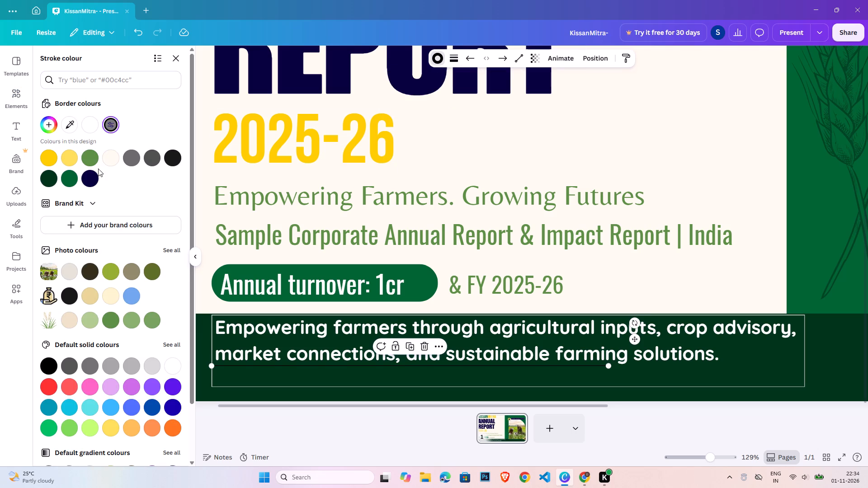
{"action": "left_click", "coordinate": [174, 369]}
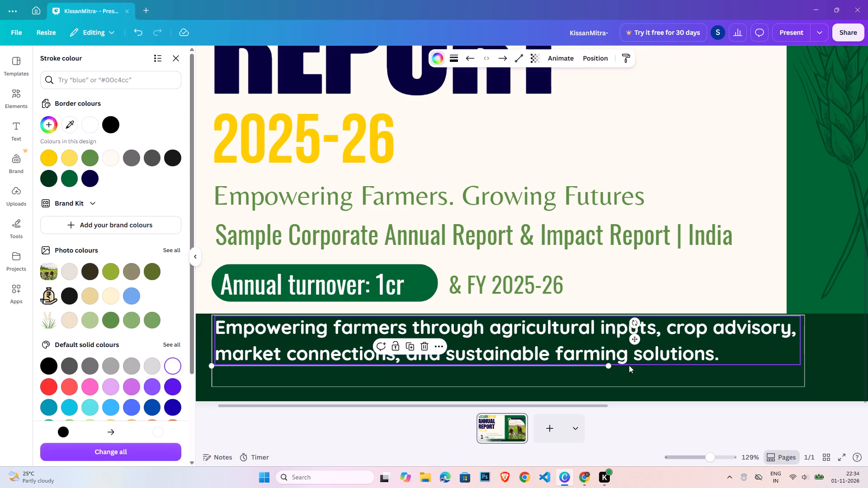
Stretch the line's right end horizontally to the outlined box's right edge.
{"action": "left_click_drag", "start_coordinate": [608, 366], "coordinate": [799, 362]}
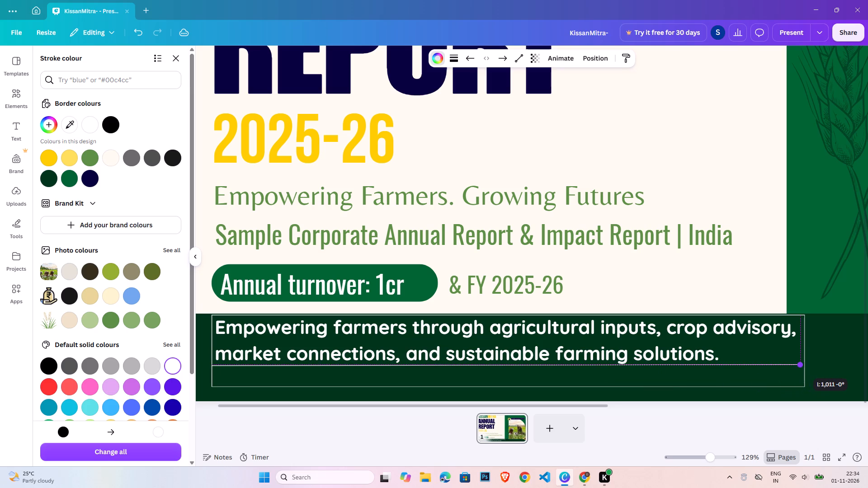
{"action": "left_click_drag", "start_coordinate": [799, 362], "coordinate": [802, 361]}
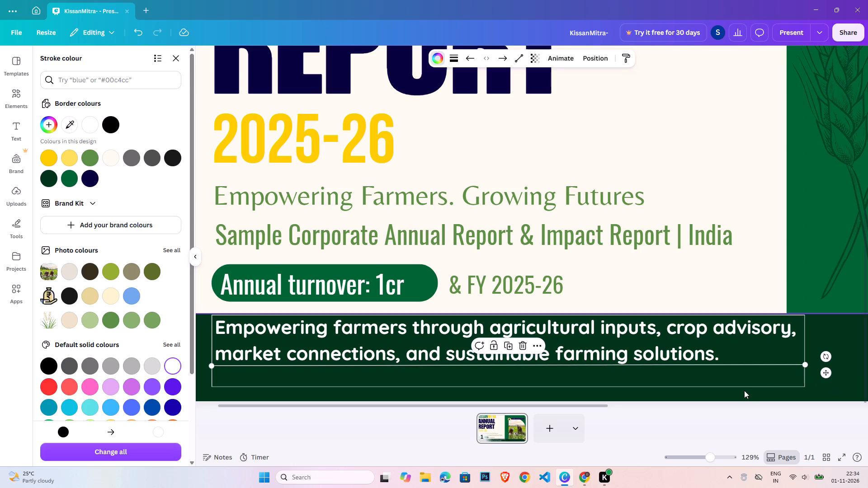
Extend the line's right end horizontally across the dark green band to align with the farm photo's right edge.
{"action": "left_click", "coordinate": [697, 459]}
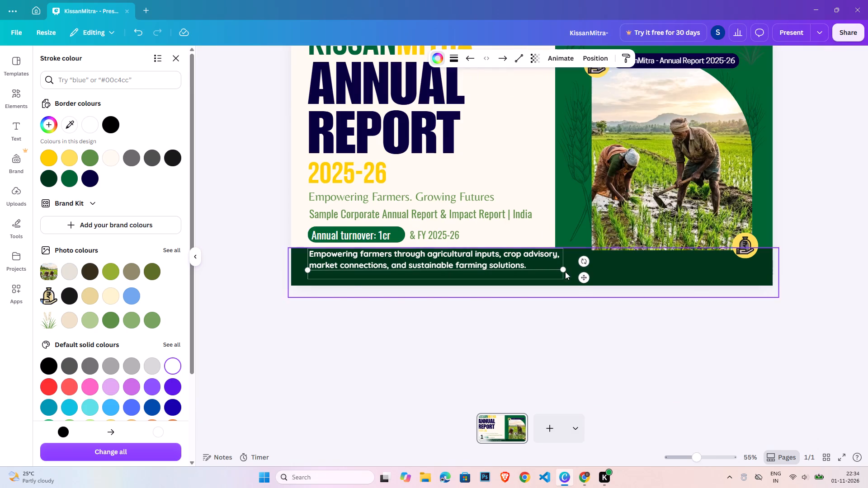
{"action": "left_click_drag", "start_coordinate": [565, 354], "coordinate": [757, 358]}
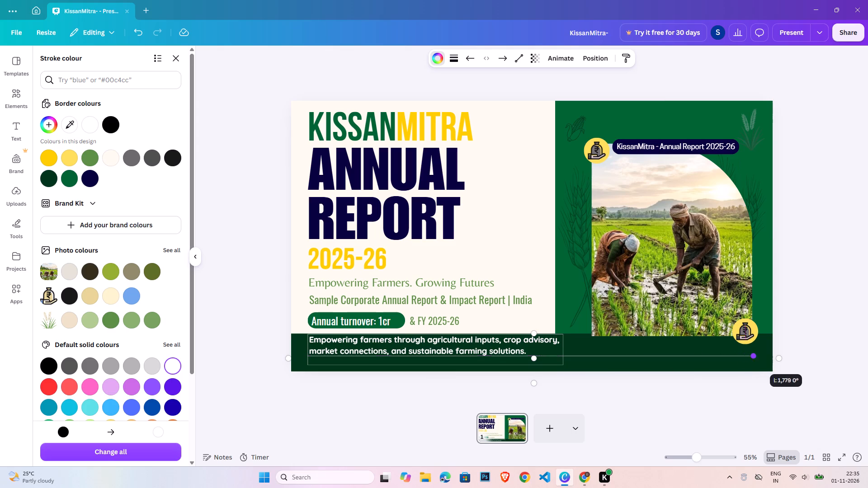
{"action": "left_click_drag", "start_coordinate": [757, 358], "coordinate": [772, 359]}
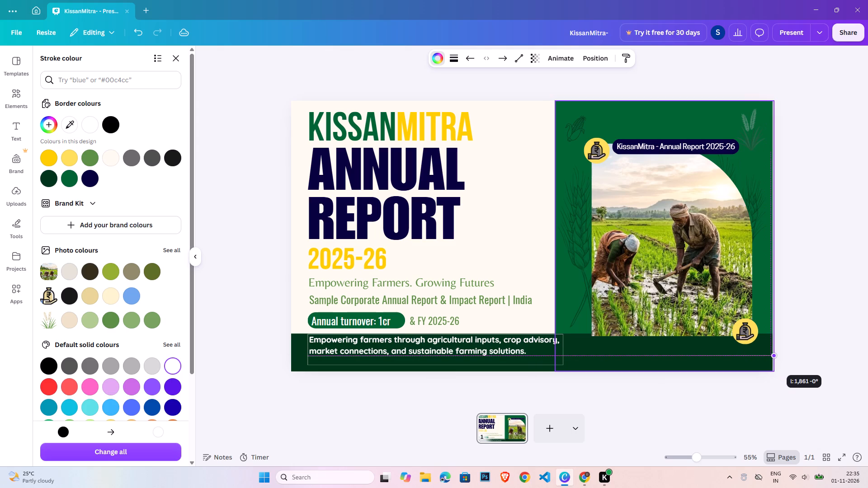
{"action": "left_click_drag", "start_coordinate": [772, 359], "coordinate": [764, 358]}
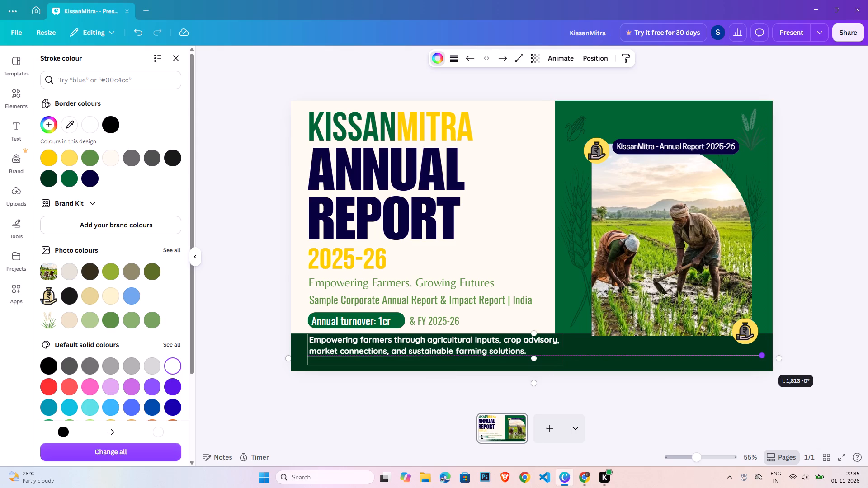
{"action": "left_click_drag", "start_coordinate": [764, 358], "coordinate": [752, 360]}
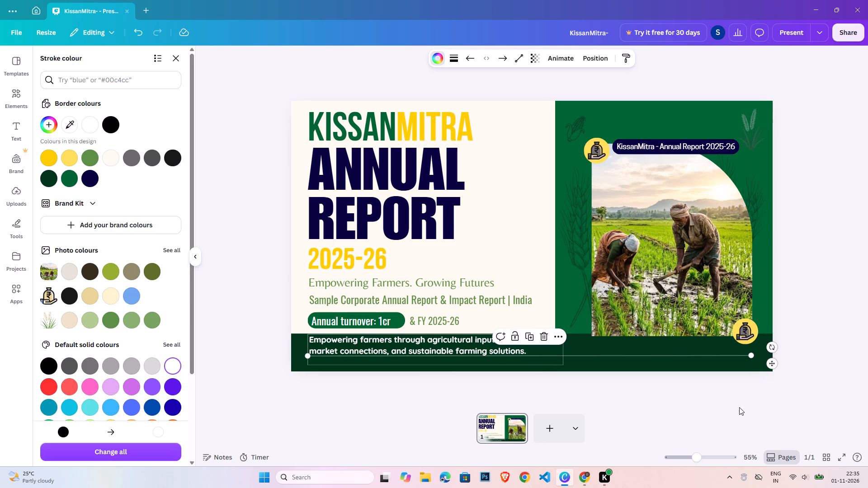
{"action": "left_click", "coordinate": [738, 411]}
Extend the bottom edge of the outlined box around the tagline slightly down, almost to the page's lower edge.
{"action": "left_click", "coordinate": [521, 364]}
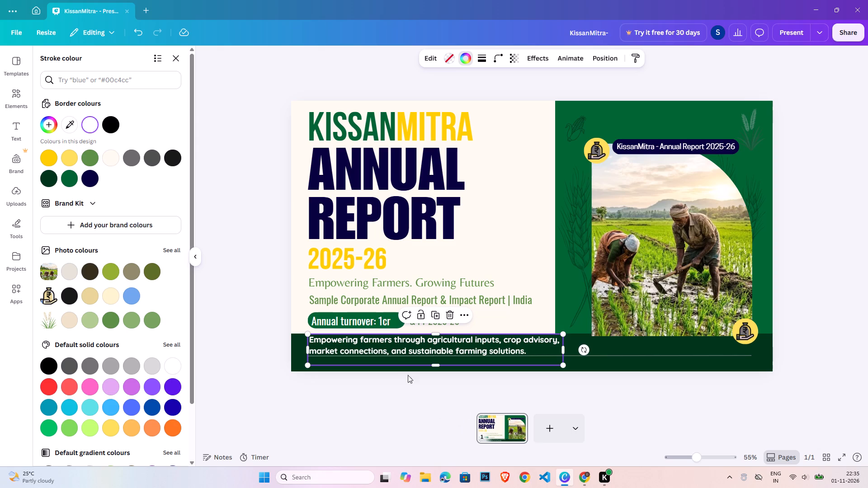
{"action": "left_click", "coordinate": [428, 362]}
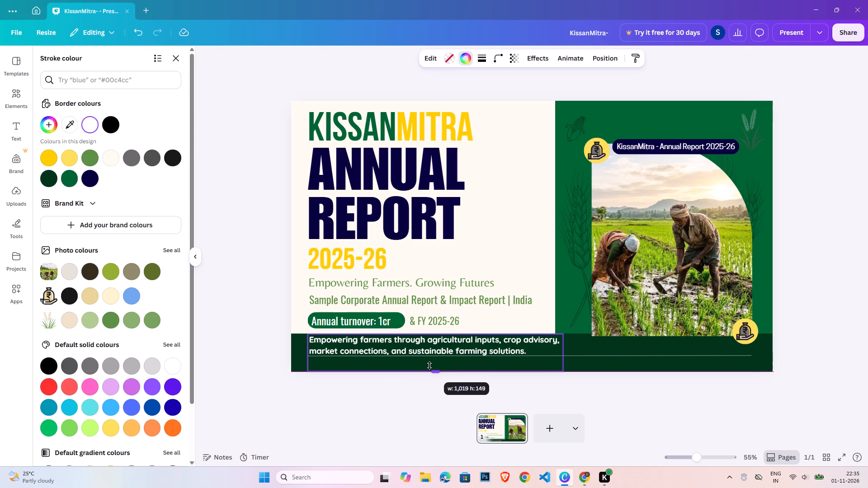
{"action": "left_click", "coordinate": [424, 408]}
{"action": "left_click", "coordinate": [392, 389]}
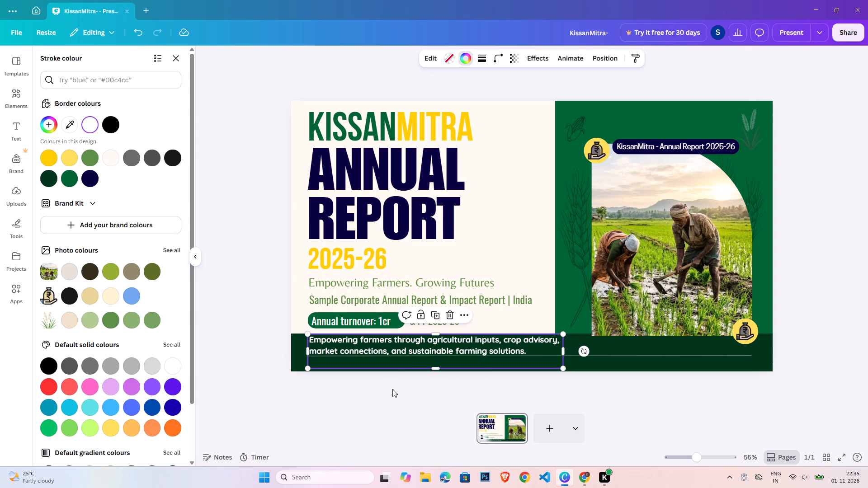
Duplicate the white two-line tagline and place the copy directly beneath the divider line, aligned with the original's left edge.
{"action": "left_click", "coordinate": [398, 340]}
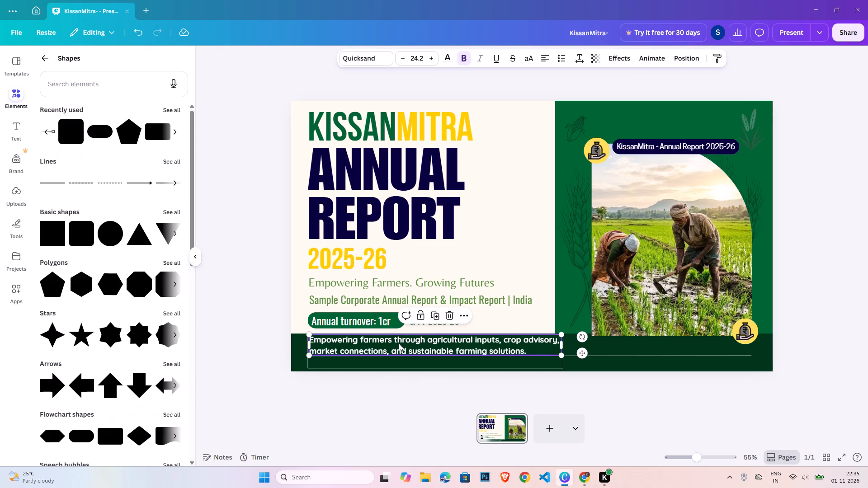
{"action": "key", "text": "ctrl+c"}
{"action": "key", "text": "ctrl+v"}
{"action": "left_click_drag", "start_coordinate": [401, 347], "coordinate": [397, 366]}
Replace the copied tagline's text with "GaonKa | 100% Organic, Pure & Farm-Fresh Food Direct-from Indian Villages".
{"action": "double_click", "coordinate": [397, 366]}
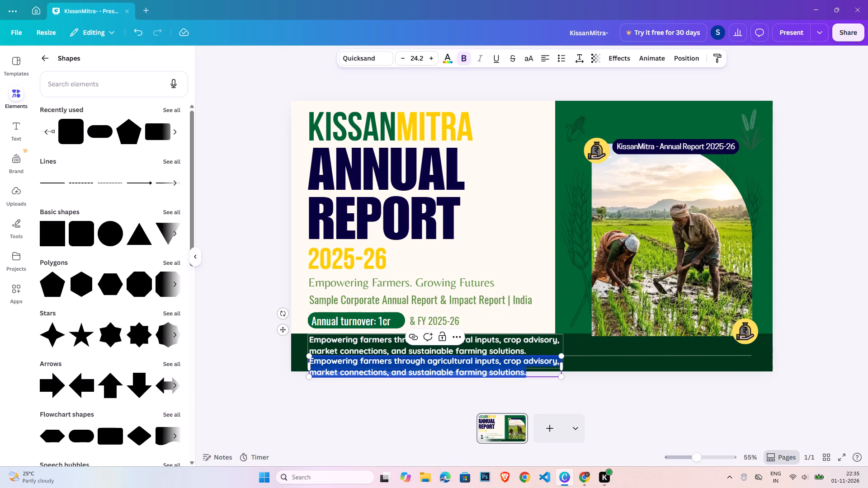
{"action": "type", "text": "GaonKa"}
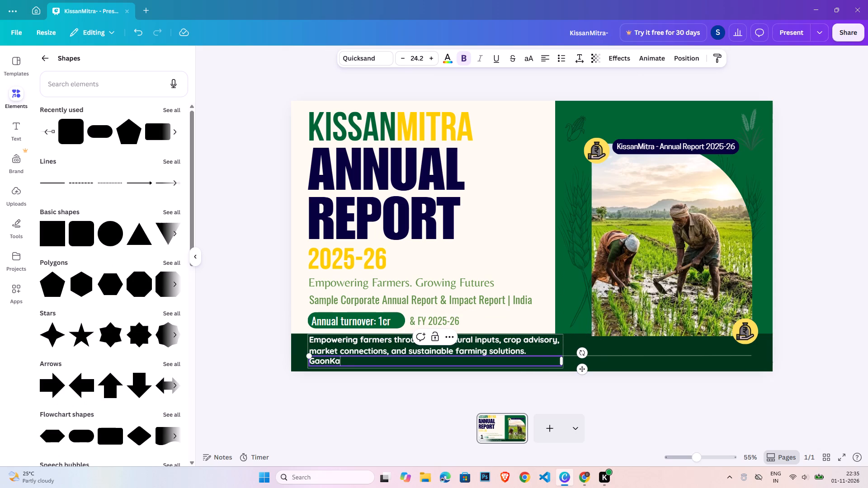
{"action": "key", "text": "space"}
{"action": "type", "text": "|"}
{"action": "key", "text": "space"}
{"action": "type", "text": "100"}
{"action": "type", "text": "% Organc"}
{"action": "key", "text": "BackSpace"}
{"action": "type", "text": "ic"}
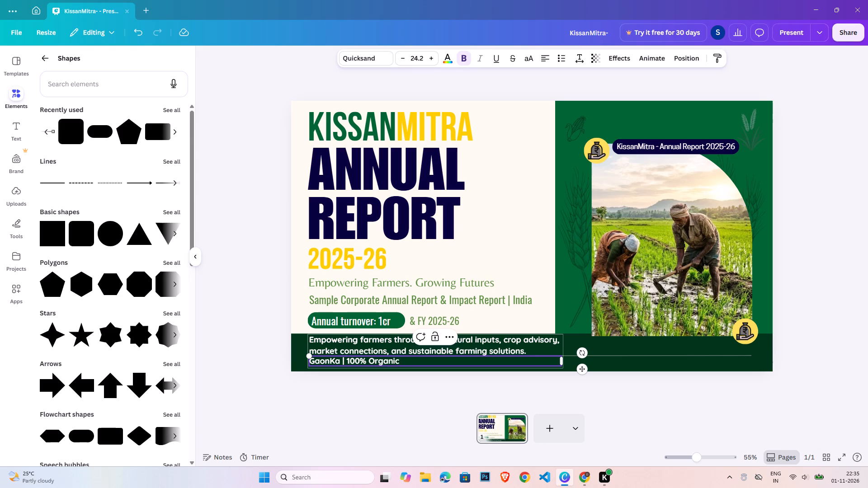
{"action": "type", "text": ", Pure and"}
{"action": "key", "text": "space"}
{"action": "key", "text": "BackSpace"}
{"action": "key", "text": "BackSpace"}
{"action": "key", "text": "BackSpace"}
{"action": "key", "text": "BackSpace"}
{"action": "key", "text": "BackSpace"}
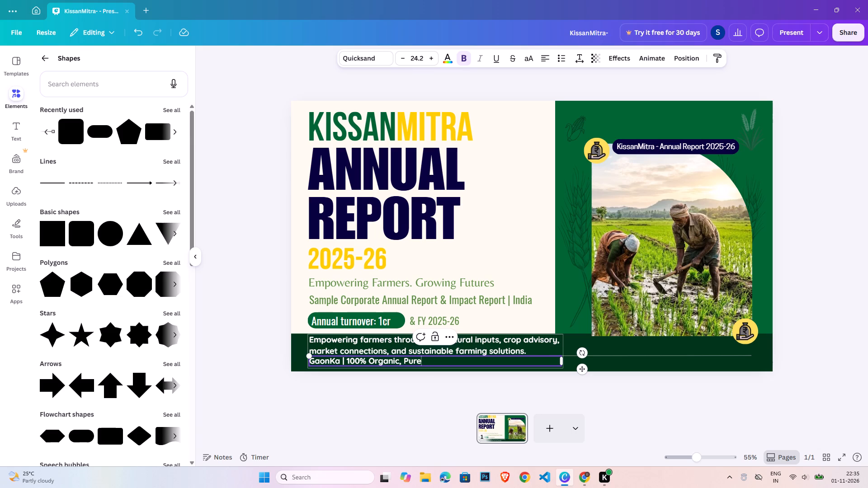
{"action": "key", "text": "space"}
{"action": "type", "text": "& Farm"}
{"action": "type", "text": "-Fres"}
{"action": "type", "text": "h"}
{"action": "key", "text": "space"}
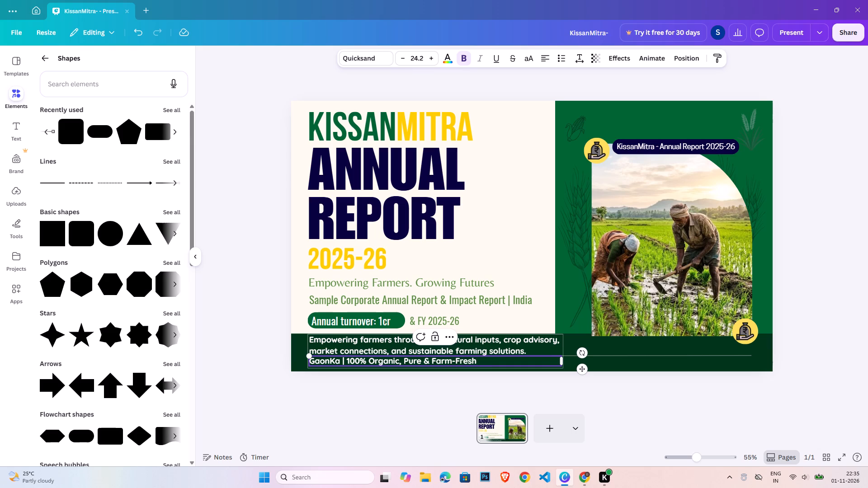
{"action": "type", "text": "Food Direct"}
{"action": "key", "text": "space"}
{"action": "key", "text": "BackSpace"}
{"action": "type", "text": "-from Indian"}
{"action": "key", "text": "space"}
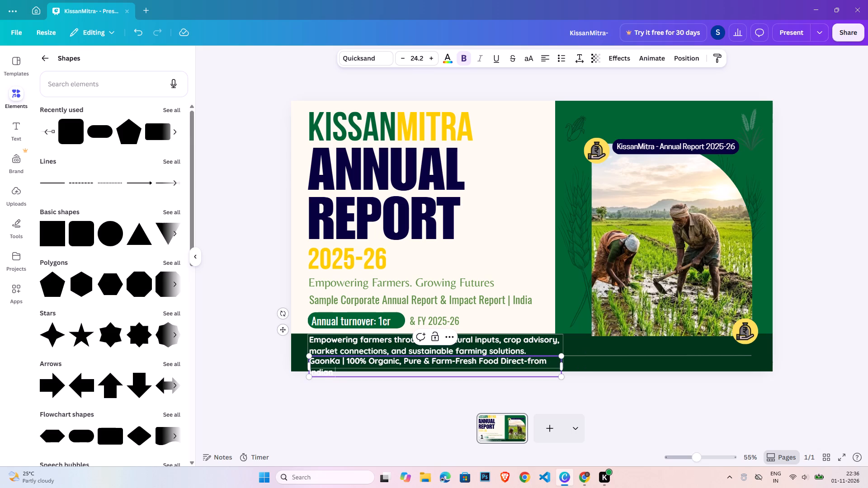
{"action": "type", "text": "Villages"}
Widen the GaonKa text box to about 1,184 so its text fits on a single line.
{"action": "left_click_drag", "start_coordinate": [563, 367], "coordinate": [600, 364]}
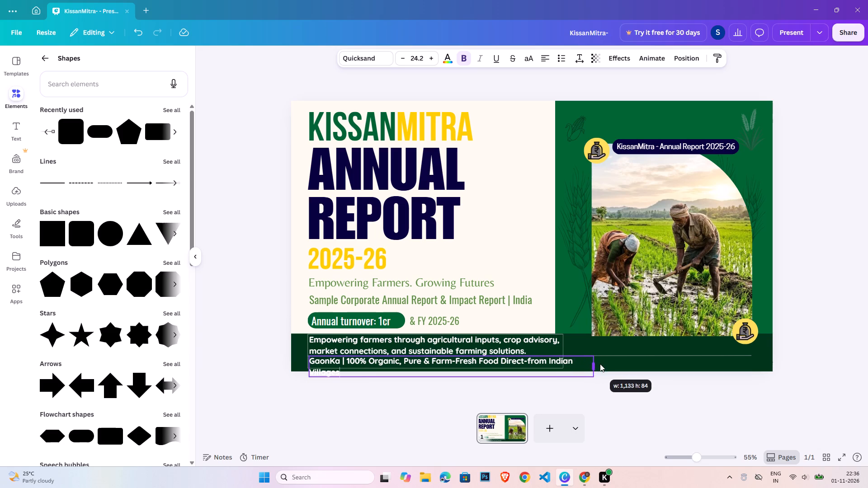
{"action": "left_click_drag", "start_coordinate": [600, 364], "coordinate": [610, 365]}
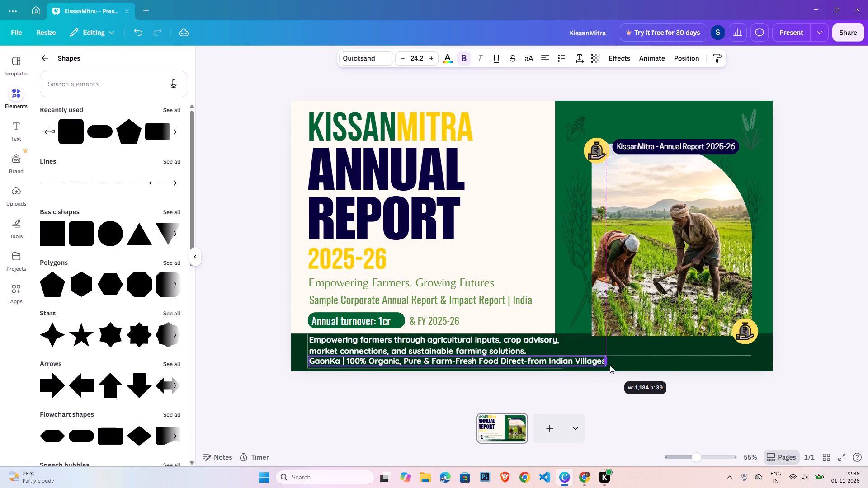
{"action": "left_click_drag", "start_coordinate": [610, 365], "coordinate": [608, 366]}
{"action": "left_click", "coordinate": [689, 455]}
{"action": "double_click", "coordinate": [725, 374]}
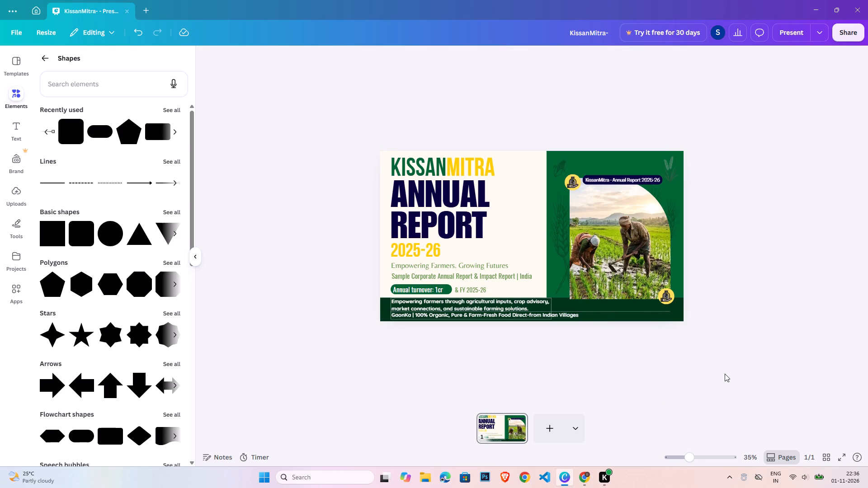
Scale the GaonKa line down to about font size 20.6 so its right end aligns with the tagline above.
{"action": "left_click", "coordinate": [564, 314]}
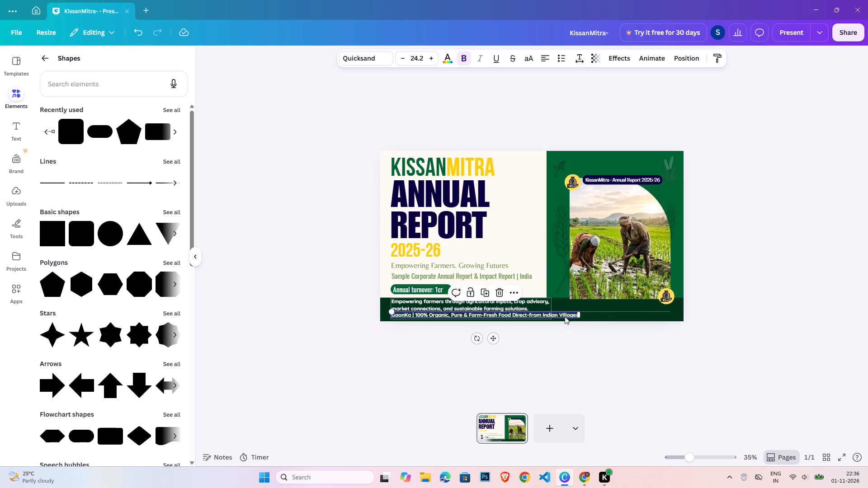
{"action": "left_click", "coordinate": [548, 336]}
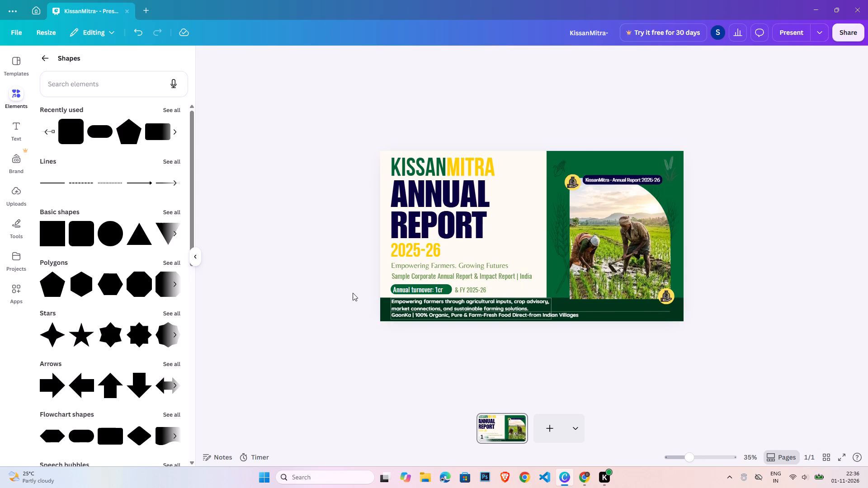
{"action": "left_click", "coordinate": [576, 317]}
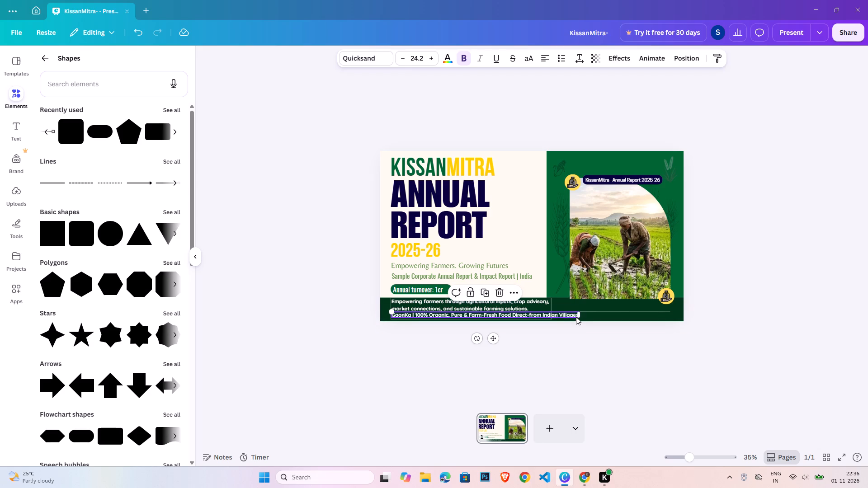
{"action": "left_click_drag", "start_coordinate": [579, 319], "coordinate": [568, 321]}
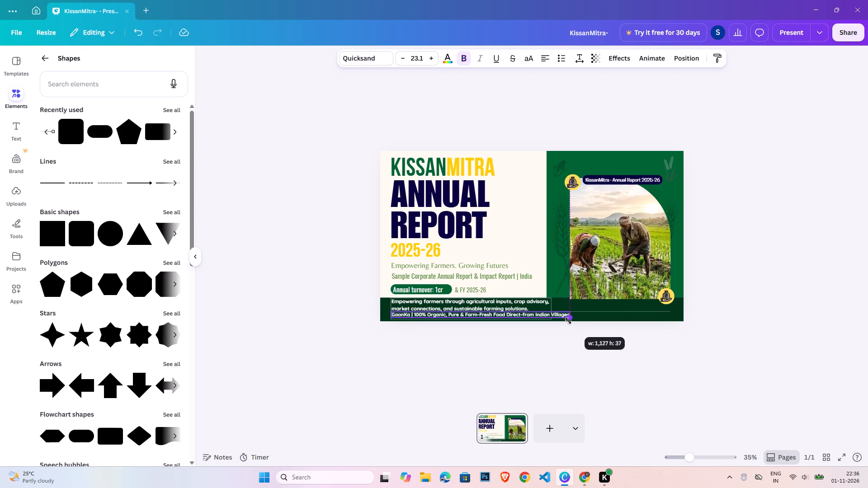
{"action": "left_click_drag", "start_coordinate": [568, 321], "coordinate": [550, 321]}
{"action": "double_click", "coordinate": [554, 350]}
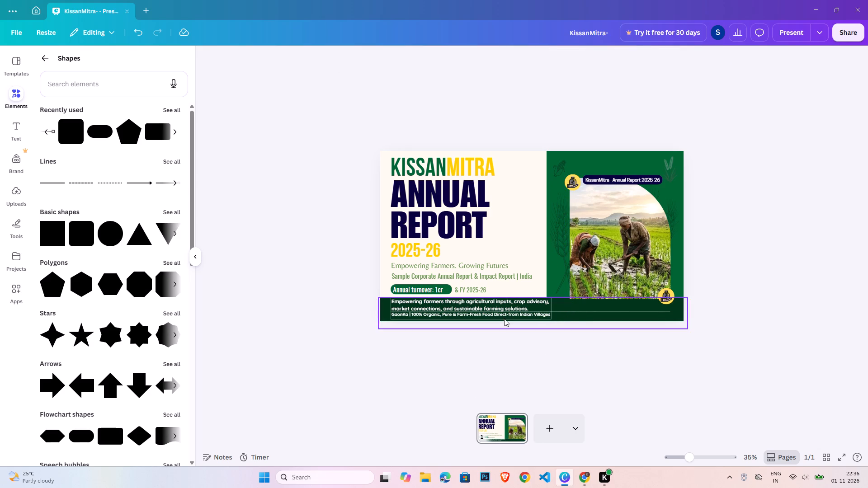
Delete the thin outlined box surrounding the tagline and GaonKa line in the dark green band.
{"action": "left_click", "coordinate": [504, 319]}
{"action": "key", "text": "Delete"}
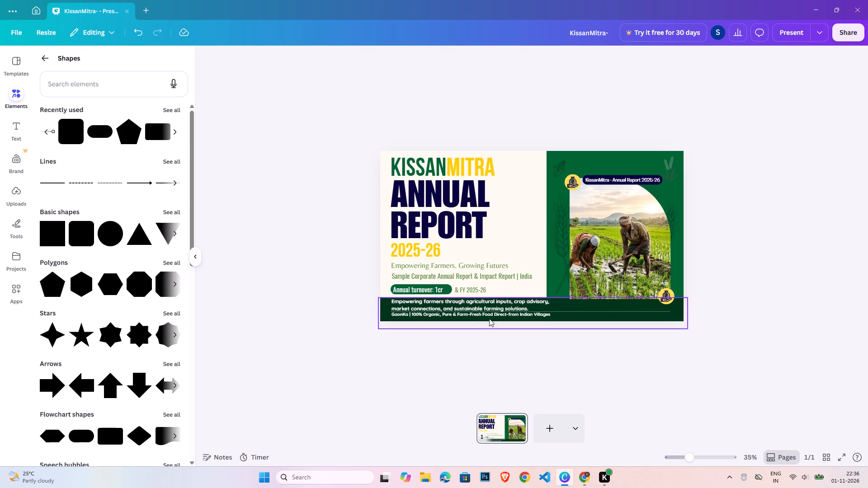
Nudge the GaonKa line slightly down to leave a small gap below the divider line.
{"action": "left_click", "coordinate": [489, 316]}
{"action": "key", "text": "0"}
{"action": "key", "text": "Down"}
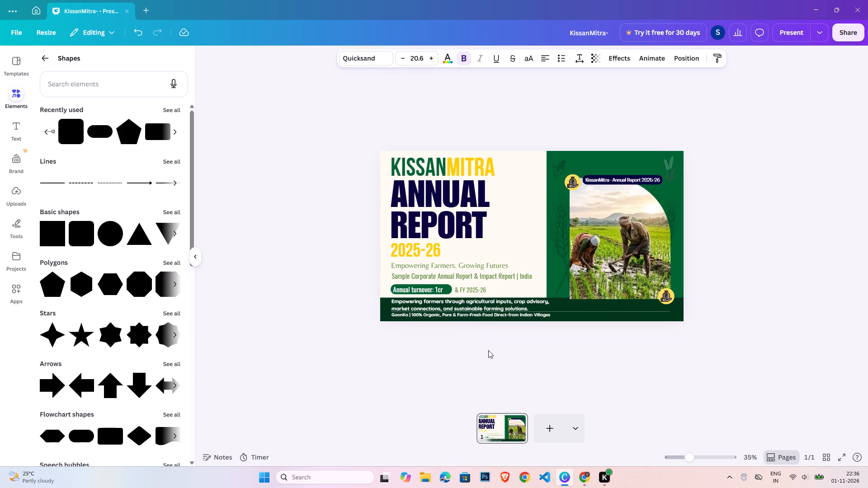
{"action": "key", "text": "Down"}
{"action": "key", "text": "Down"}
{"action": "key", "text": "Down"}
{"action": "key", "text": "Down"}
{"action": "key", "text": "Down"}
{"action": "key", "text": "Down"}
{"action": "key", "text": "Down"}
{"action": "key", "text": "Down"}
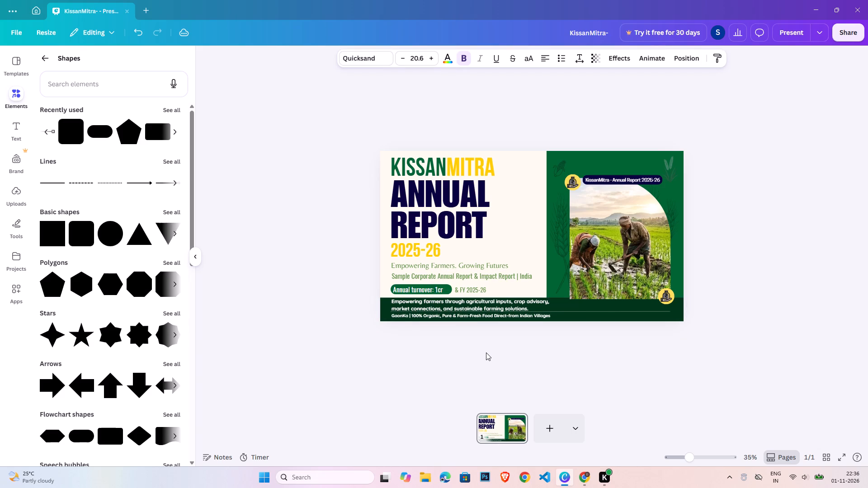
{"action": "left_click", "coordinate": [536, 354]}
{"action": "left_click", "coordinate": [535, 317]}
{"action": "key", "text": "Down"}
{"action": "left_click", "coordinate": [600, 366]}
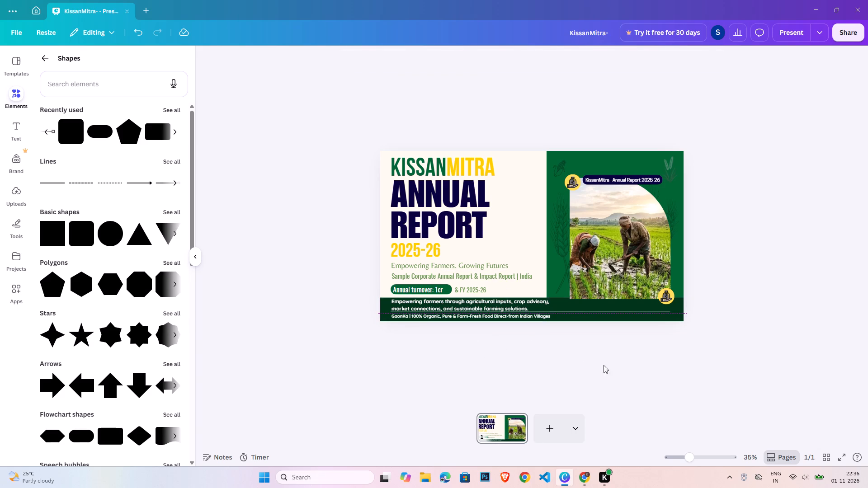
{"action": "left_click", "coordinate": [695, 366]}
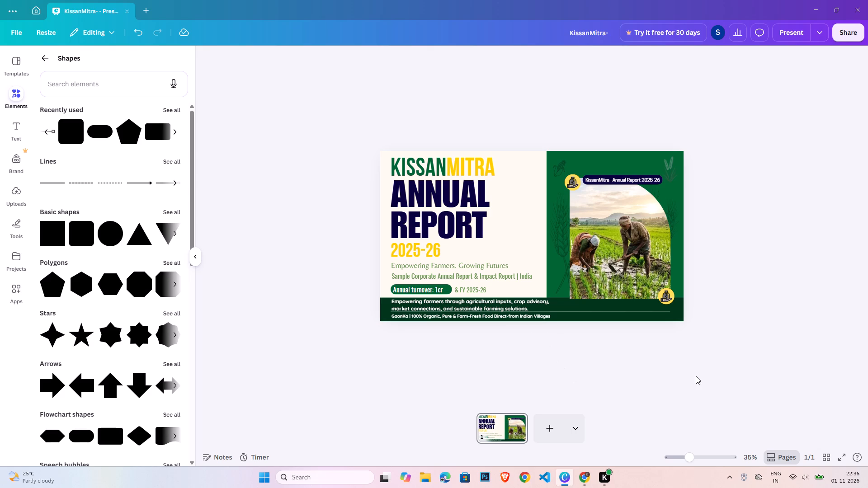
Scale the ANNUAL REPORT heading down to font size 163 and move it slightly down between KISSANMITRA and 2025-26.
{"action": "left_click", "coordinate": [420, 211]}
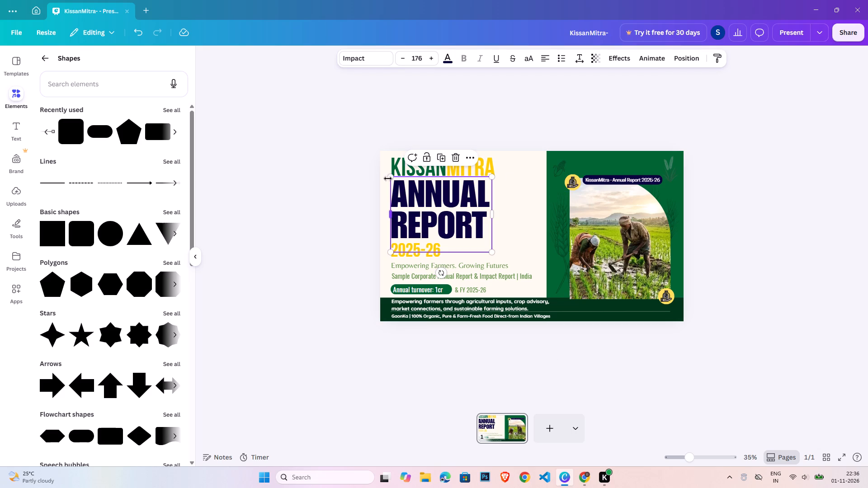
{"action": "left_click", "coordinate": [442, 241]}
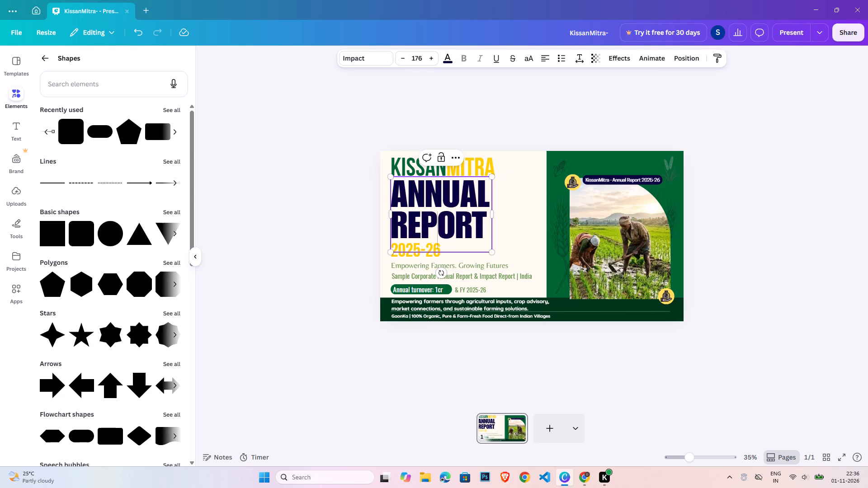
{"action": "left_click", "coordinate": [467, 243]}
{"action": "triple_click", "coordinate": [470, 237]}
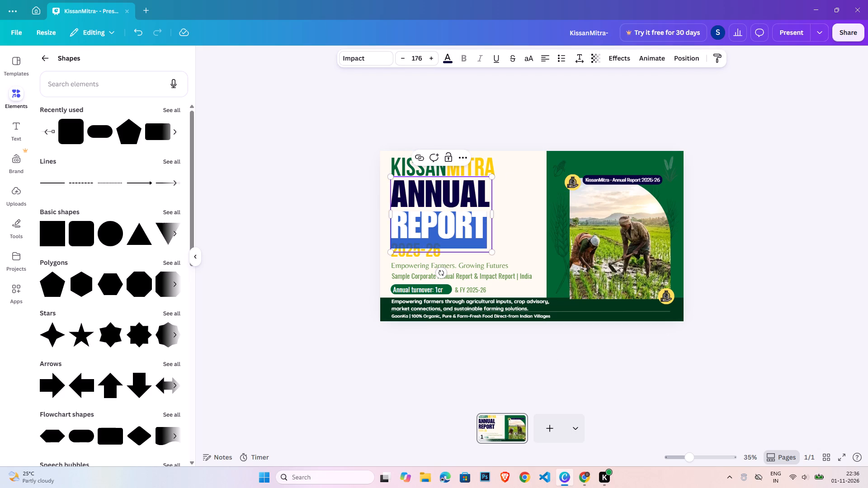
{"action": "left_click", "coordinate": [491, 239]}
{"action": "left_click", "coordinate": [348, 228]}
{"action": "left_click", "coordinate": [453, 234]}
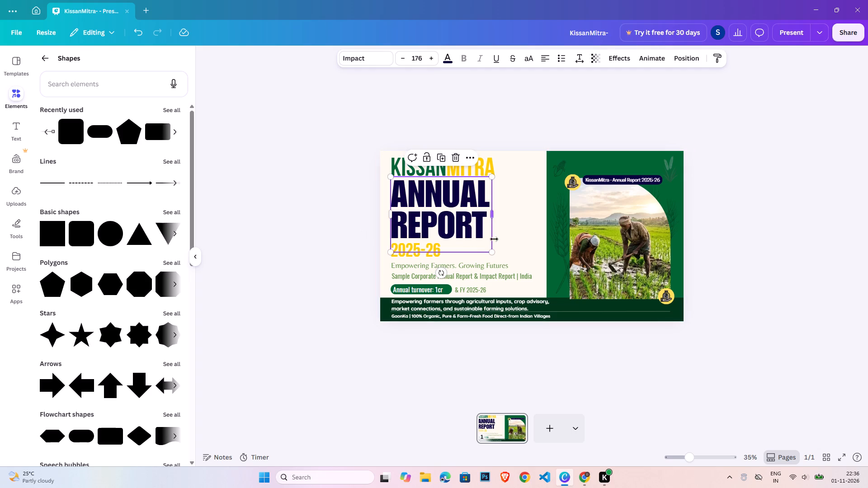
{"action": "left_click_drag", "start_coordinate": [493, 253], "coordinate": [485, 247]}
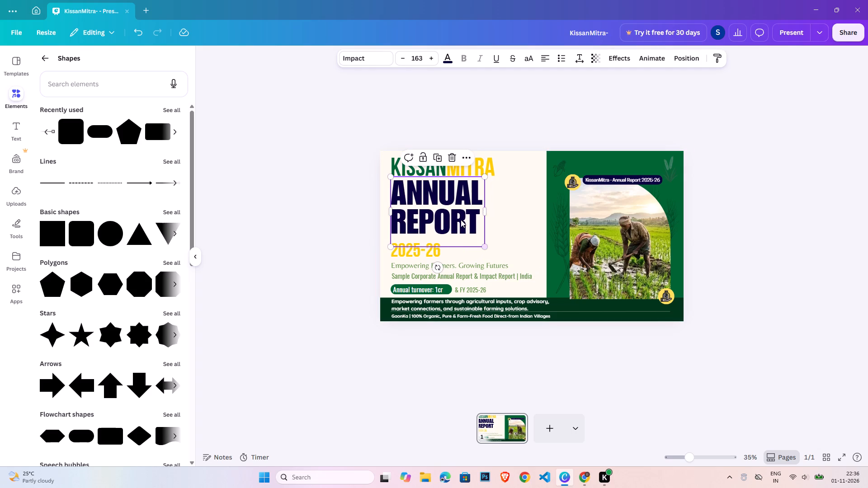
{"action": "left_click", "coordinate": [461, 220]}
{"action": "double_click", "coordinate": [787, 237]}
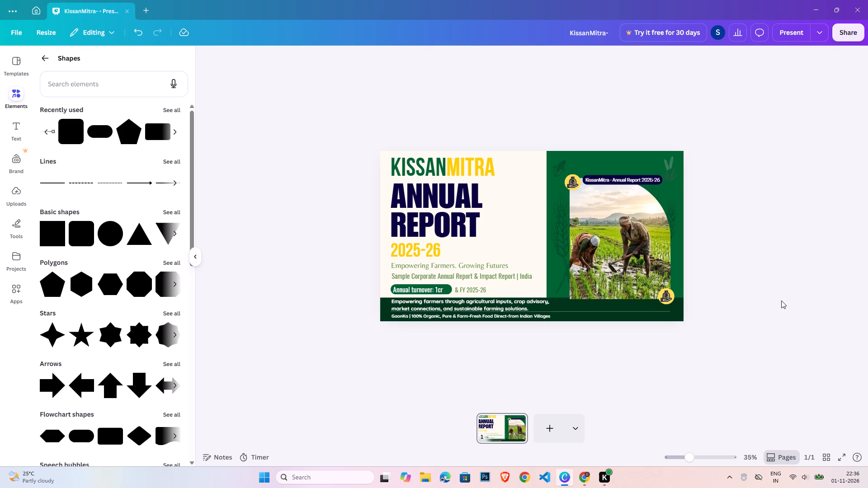
{"action": "left_click", "coordinate": [781, 300]}
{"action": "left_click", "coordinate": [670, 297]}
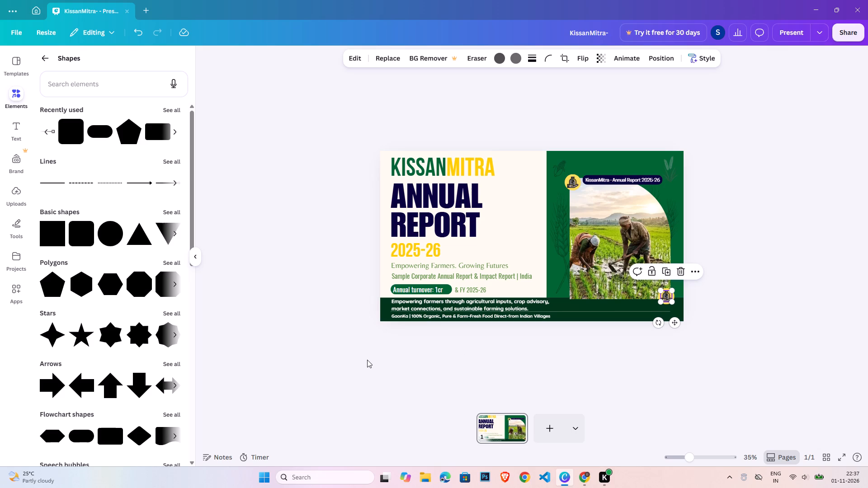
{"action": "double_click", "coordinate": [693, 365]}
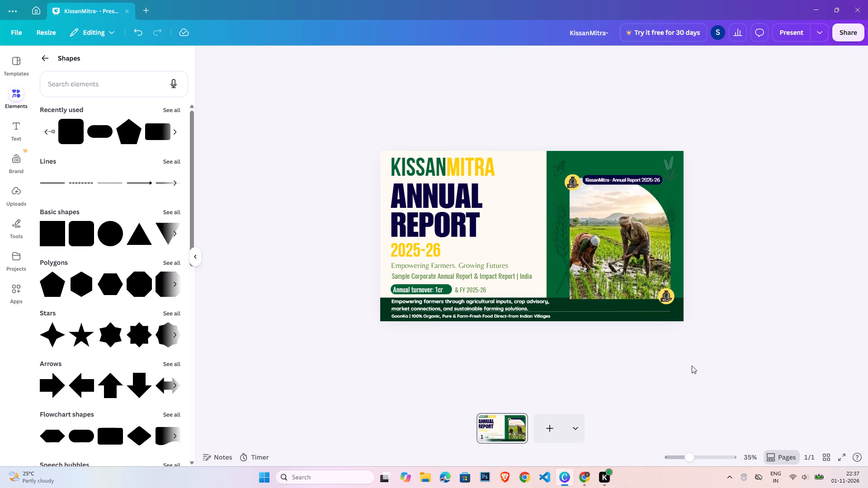
Duplicate the GaonKa line and place the copy beside it on the same row of the dark green band.
{"action": "left_click", "coordinate": [511, 314]}
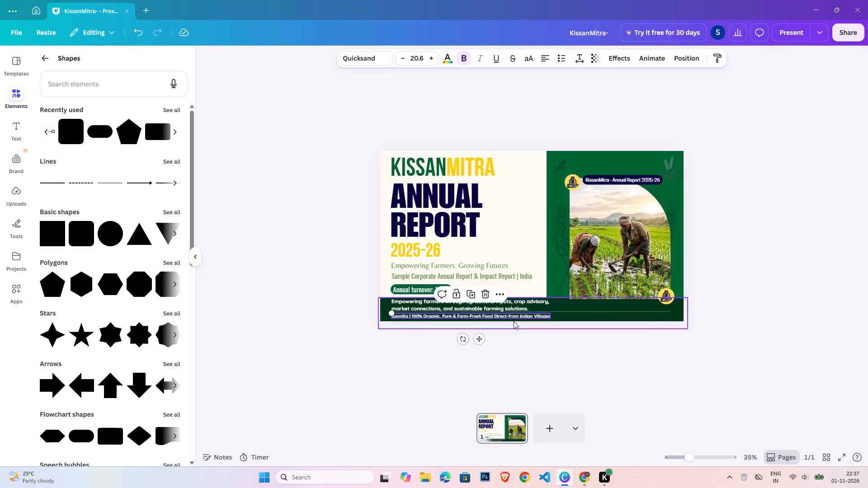
{"action": "key", "text": "ctrl+c"}
{"action": "key", "text": "ctrl+v"}
{"action": "left_click_drag", "start_coordinate": [482, 343], "coordinate": [644, 338]}
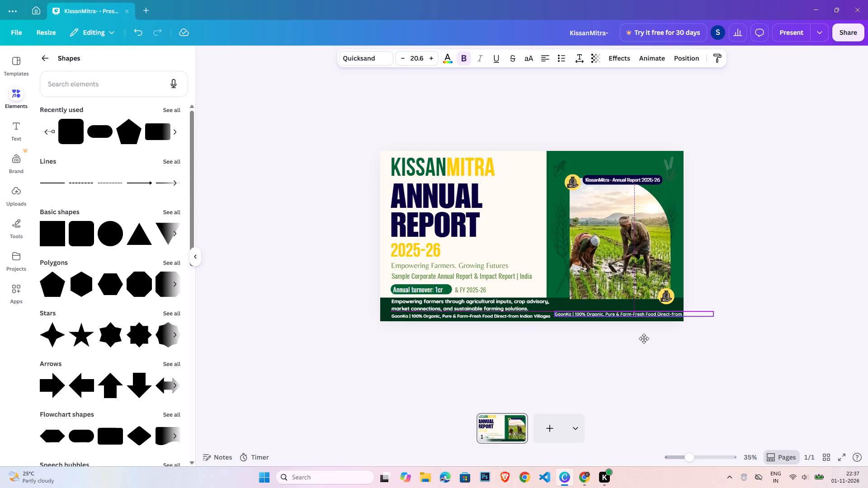
{"action": "left_click_drag", "start_coordinate": [644, 338], "coordinate": [653, 340]}
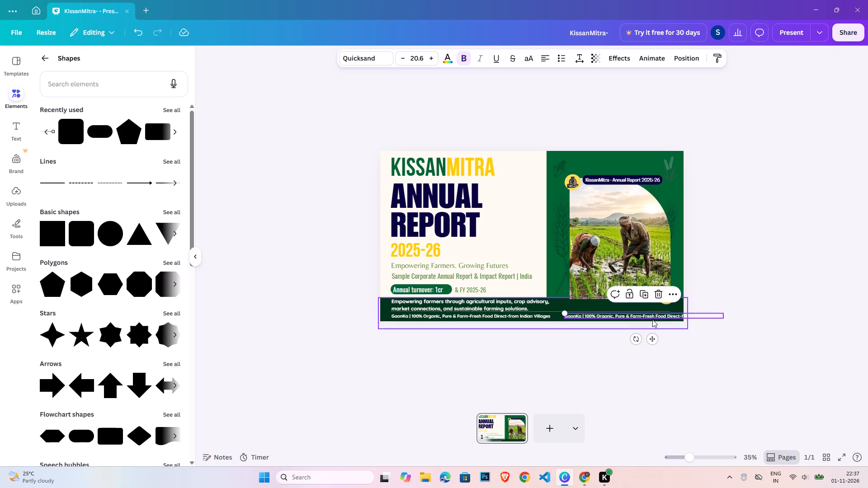
{"action": "double_click", "coordinate": [652, 318]}
{"action": "key", "text": "shift+at"}
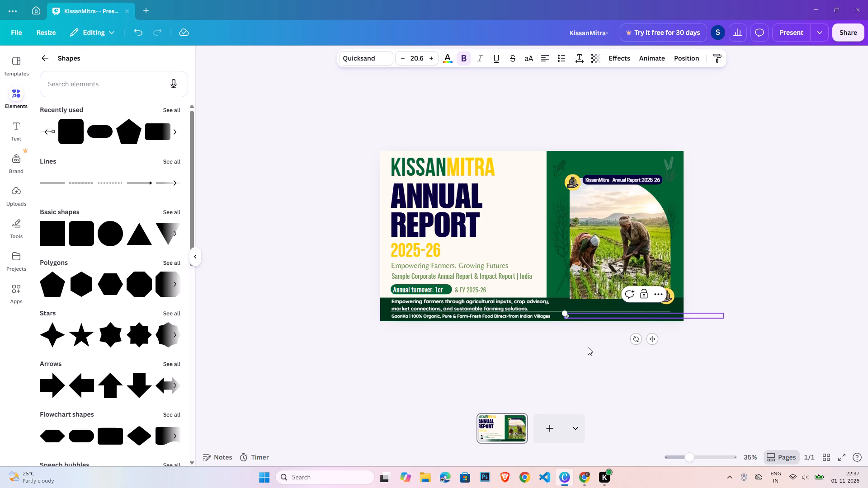
{"action": "key", "text": "g"}
{"action": "type", "text": "oodne"}
{"action": "key", "text": "s"}
{"action": "key", "text": "space"}
{"action": "key", "text": "BackSpace"}
{"action": "type", "text": "-farm"}
{"action": "left_click_drag", "start_coordinate": [725, 316], "coordinate": [594, 317]}
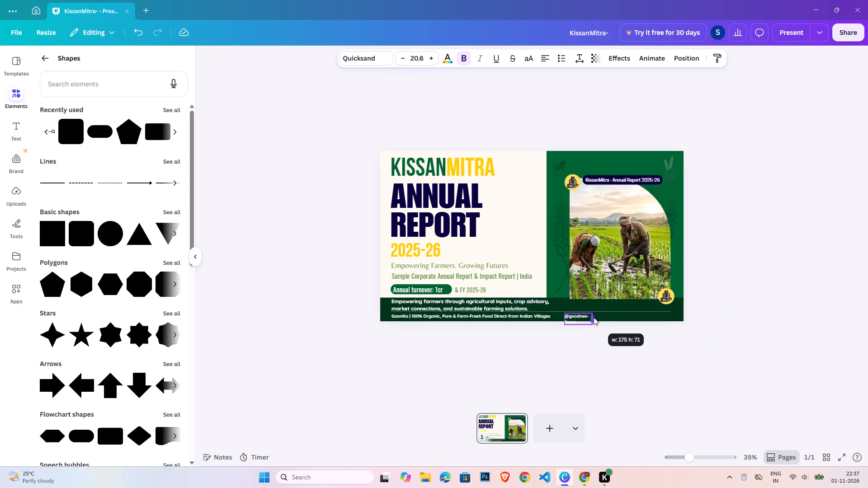
{"action": "left_click_drag", "start_coordinate": [594, 317], "coordinate": [601, 316]}
{"action": "left_click_drag", "start_coordinate": [589, 341], "coordinate": [669, 341]}
{"action": "left_click", "coordinate": [705, 367]}
{"action": "left_click", "coordinate": [764, 399]}
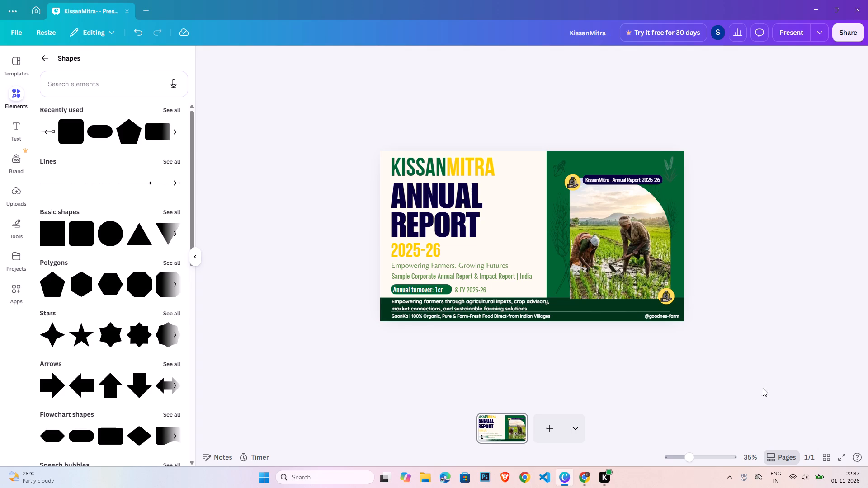
{"action": "left_click", "coordinate": [760, 392]}
Nudge the "Annual turnover: 1cr" text slightly up inside its green pill.
{"action": "left_click", "coordinate": [687, 457]}
{"action": "left_click", "coordinate": [732, 360]}
{"action": "left_click", "coordinate": [710, 455]}
{"action": "scroll", "coordinate": [485, 454], "scroll_direction": "down", "scroll_amount": 2}
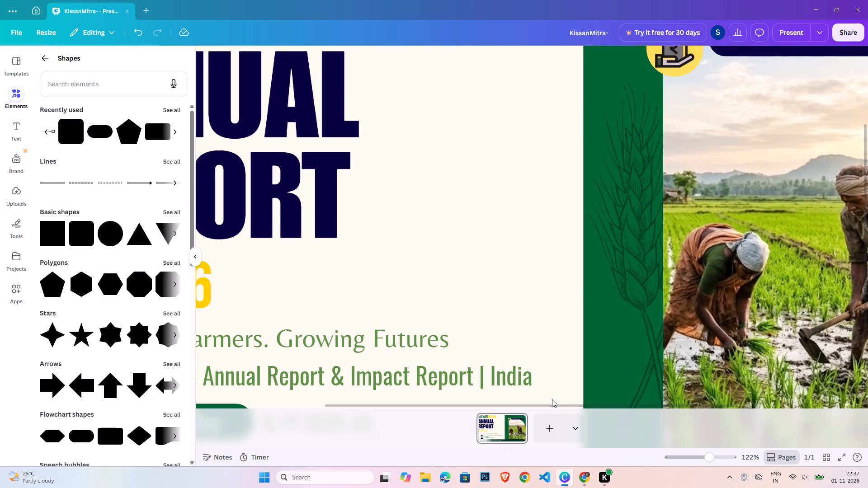
{"action": "left_click_drag", "start_coordinate": [539, 404], "coordinate": [304, 410]}
{"action": "scroll", "coordinate": [341, 359], "scroll_direction": "down", "scroll_amount": 5}
{"action": "left_click", "coordinate": [330, 294]}
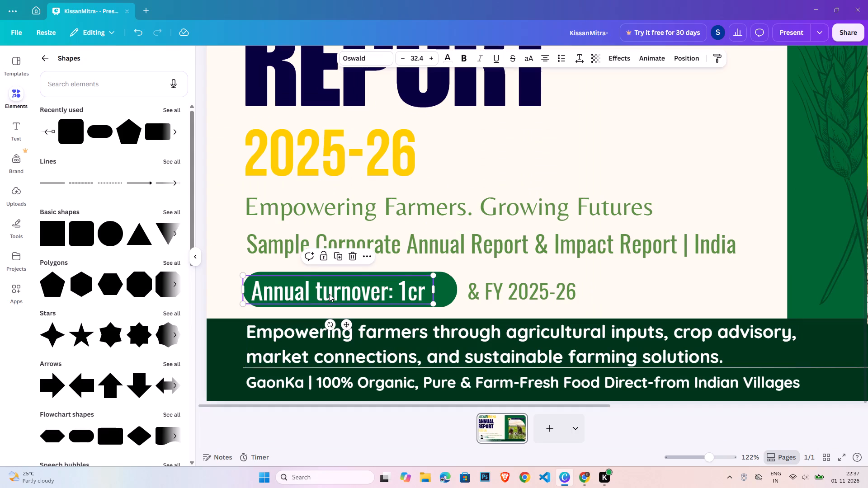
{"action": "key", "text": "Up"}
{"action": "key", "text": "Up"}
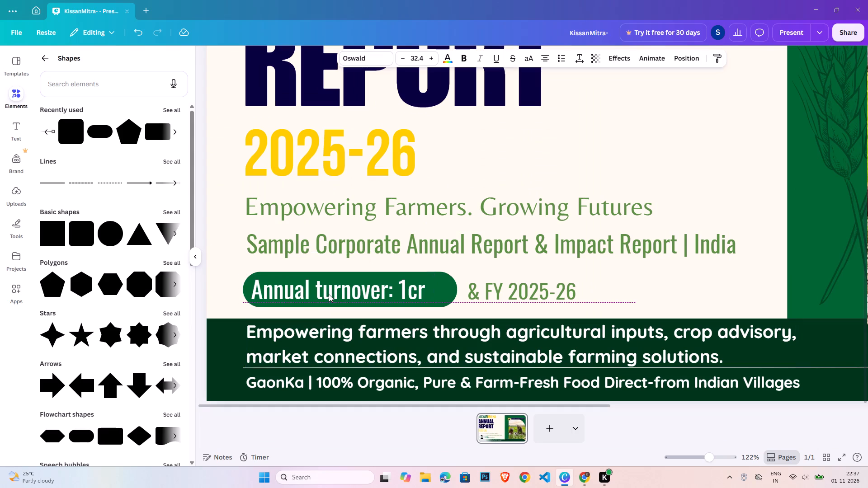
{"action": "key", "text": "Up"}
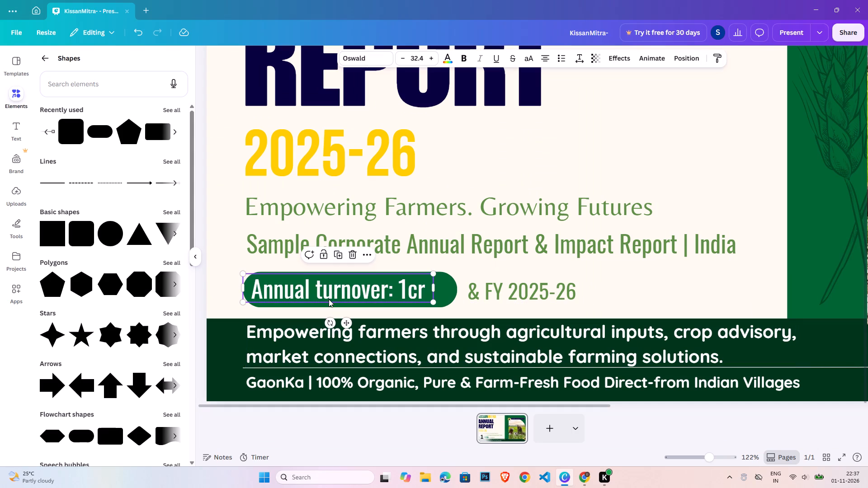
{"action": "left_click", "coordinate": [692, 460]}
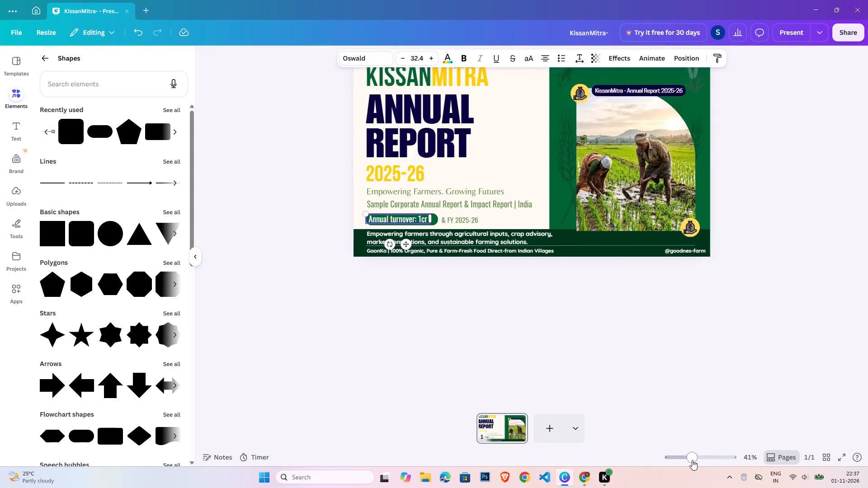
{"action": "double_click", "coordinate": [716, 428]}
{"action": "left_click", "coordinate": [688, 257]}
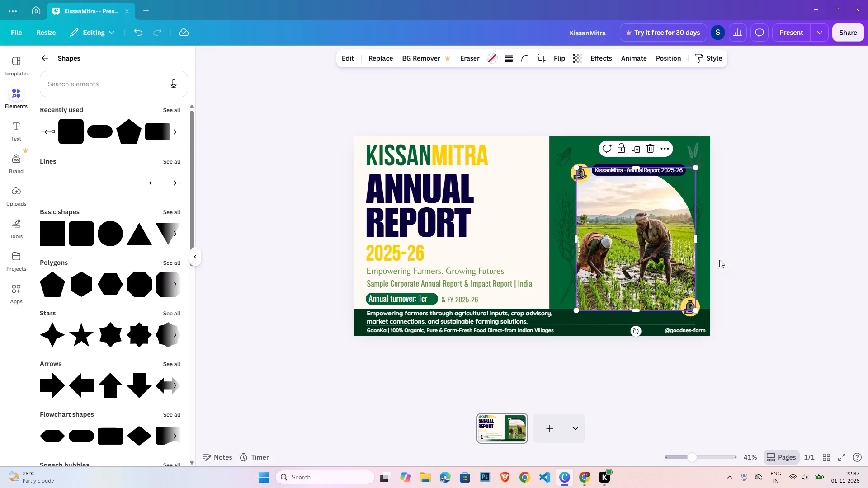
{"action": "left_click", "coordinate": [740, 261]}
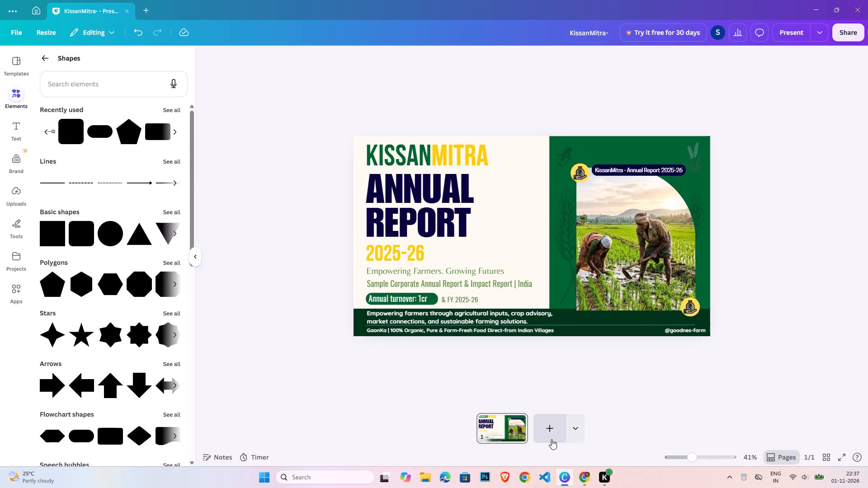
Add a blank page after the cover.
{"action": "left_click", "coordinate": [550, 430]}
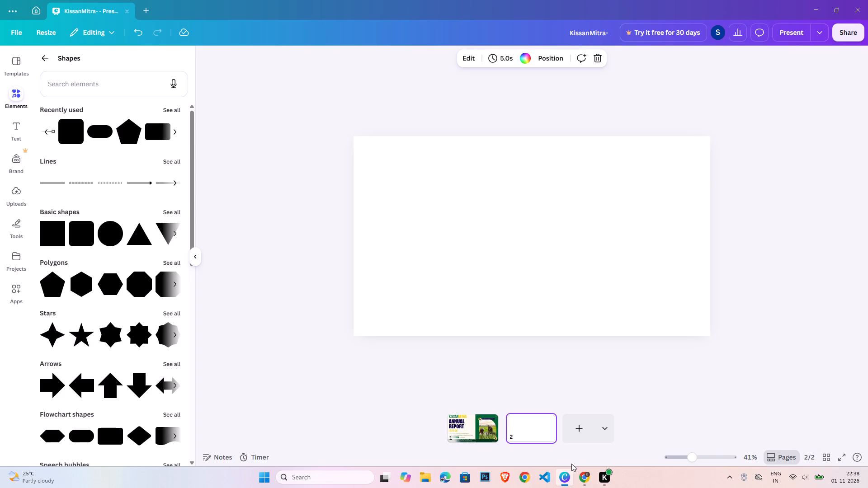
Duplicate the cover page so the copy sits as page 2, before the blank page.
{"action": "left_click", "coordinate": [476, 423]}
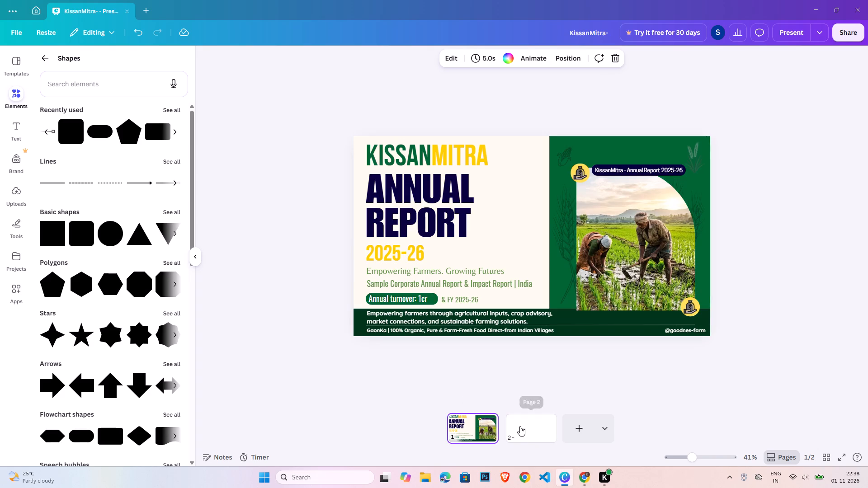
{"action": "left_click", "coordinate": [490, 419]}
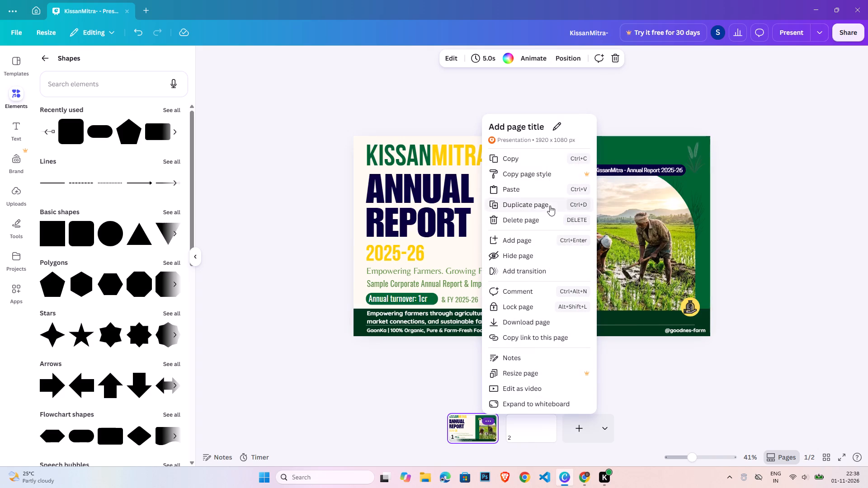
{"action": "left_click", "coordinate": [550, 206]}
{"action": "left_click", "coordinate": [514, 423]}
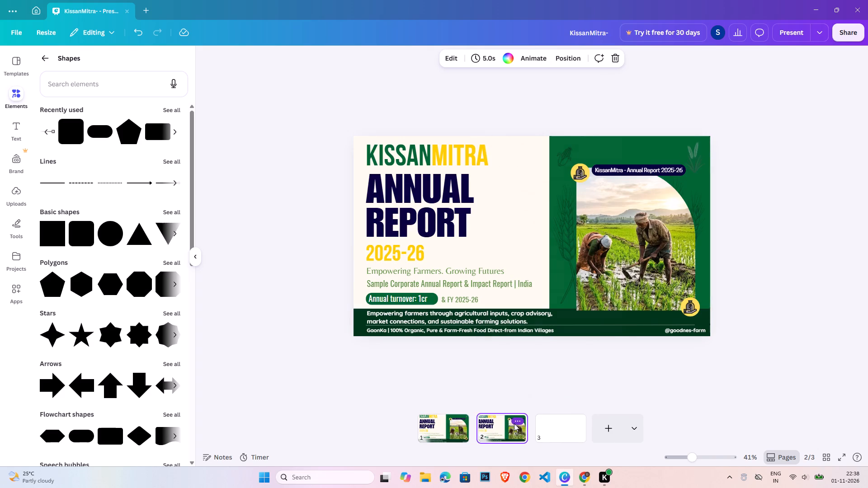
{"action": "double_click", "coordinate": [503, 431]}
{"action": "left_click", "coordinate": [696, 413]}
Delete the arched farmers photo and the shape behind it from the green panel on page 2.
{"action": "left_click", "coordinate": [710, 326]}
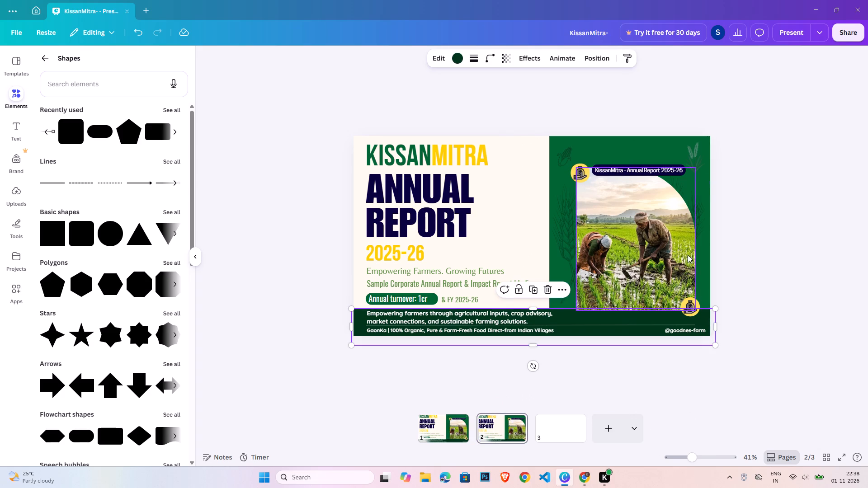
{"action": "left_click", "coordinate": [733, 250]}
{"action": "left_click", "coordinate": [682, 249]}
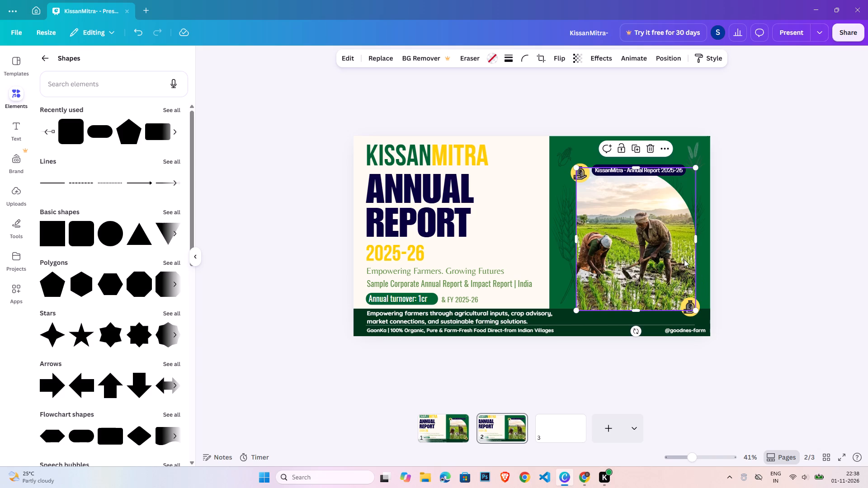
{"action": "key", "text": "Delete"}
{"action": "left_click", "coordinate": [621, 214]}
{"action": "key", "text": "Delete"}
Delete the upper money-bag icon, its yellow circle, and the "KissanMitra - Annual Report 2025-26" label with its navy pill from page 2.
{"action": "left_click", "coordinate": [580, 178]}
{"action": "key", "text": "Delete"}
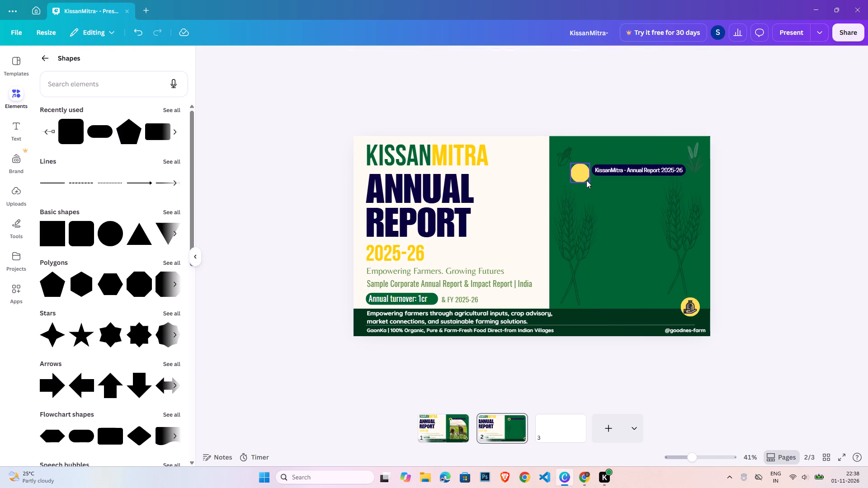
{"action": "left_click", "coordinate": [581, 174]}
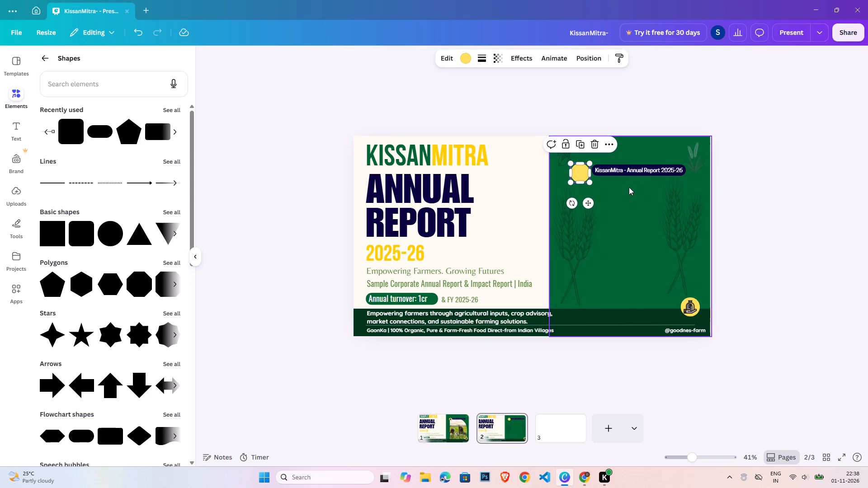
{"action": "key", "text": "Delete"}
{"action": "left_click", "coordinate": [623, 171]}
{"action": "key", "text": "Delete"}
{"action": "left_click", "coordinate": [609, 174]}
{"action": "key", "text": "Delete"}
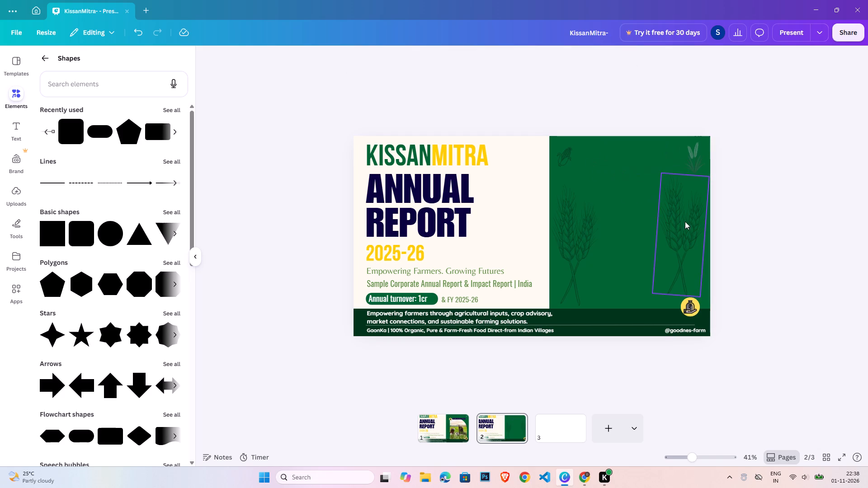
{"action": "left_click", "coordinate": [744, 205]}
Delete the lower money-bag icon and its yellow circle from the green panel on page 2.
{"action": "left_click", "coordinate": [686, 301]}
{"action": "key", "text": "Delete"}
{"action": "left_click", "coordinate": [687, 303]}
{"action": "key", "text": "Delete"}
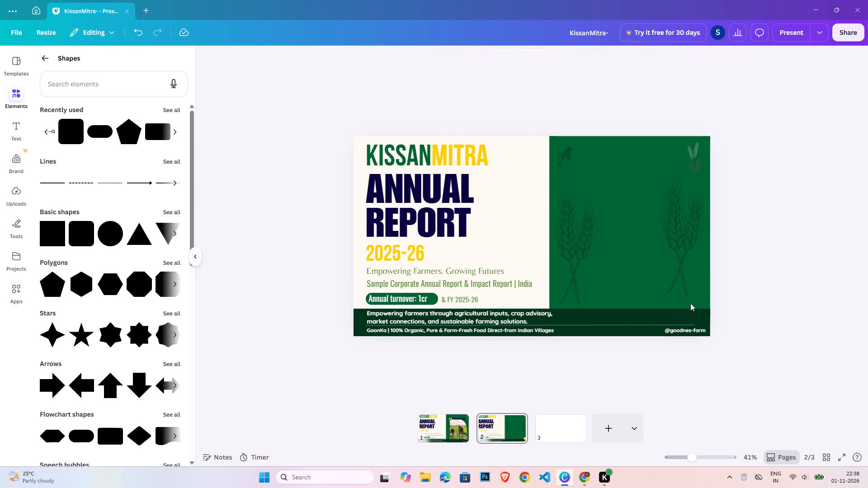
{"action": "left_click", "coordinate": [746, 305]}
{"action": "left_click", "coordinate": [748, 283]}
Add a rounded square to page 2 and place it in the upper-left area of the green panel.
{"action": "left_click", "coordinate": [68, 138]}
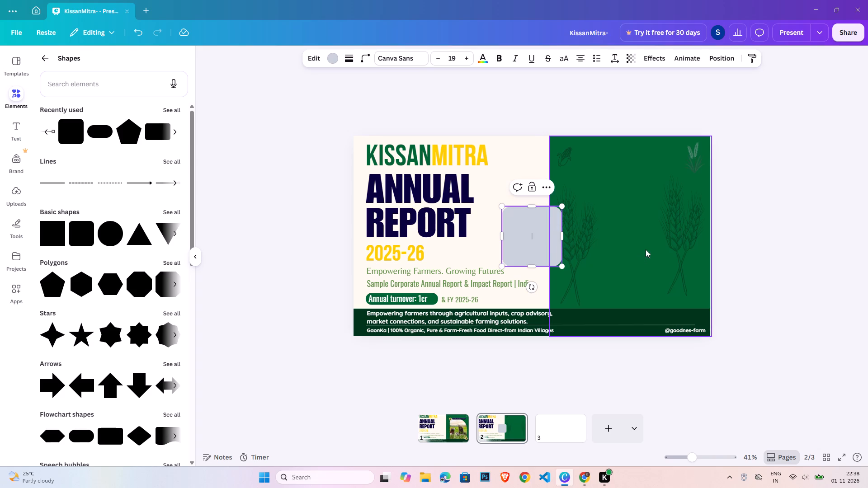
{"action": "left_click", "coordinate": [785, 234]}
{"action": "left_click", "coordinate": [781, 233]}
{"action": "left_click_drag", "start_coordinate": [535, 234], "coordinate": [588, 187]}
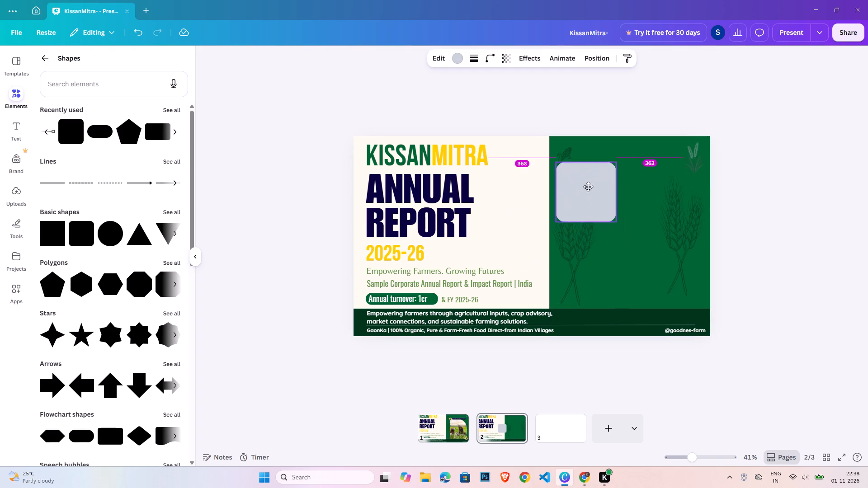
{"action": "left_click_drag", "start_coordinate": [588, 187], "coordinate": [588, 185]}
{"action": "left_click_drag", "start_coordinate": [582, 190], "coordinate": [595, 189]}
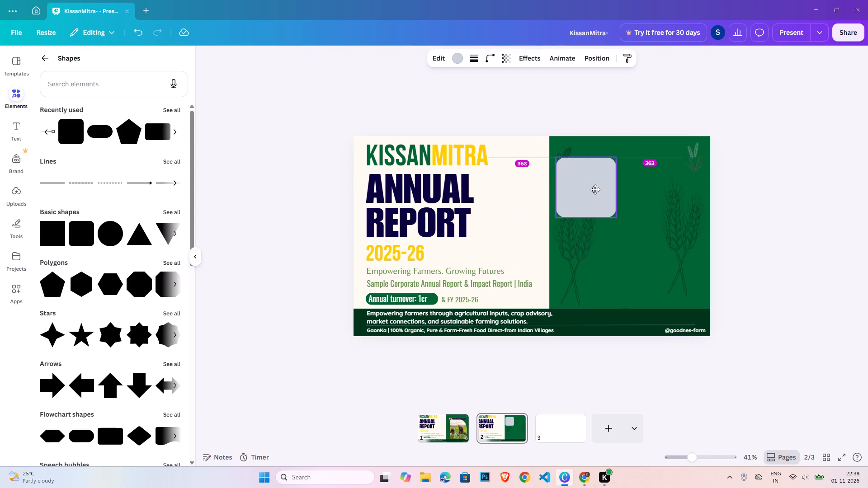
{"action": "left_click_drag", "start_coordinate": [595, 189], "coordinate": [590, 190]}
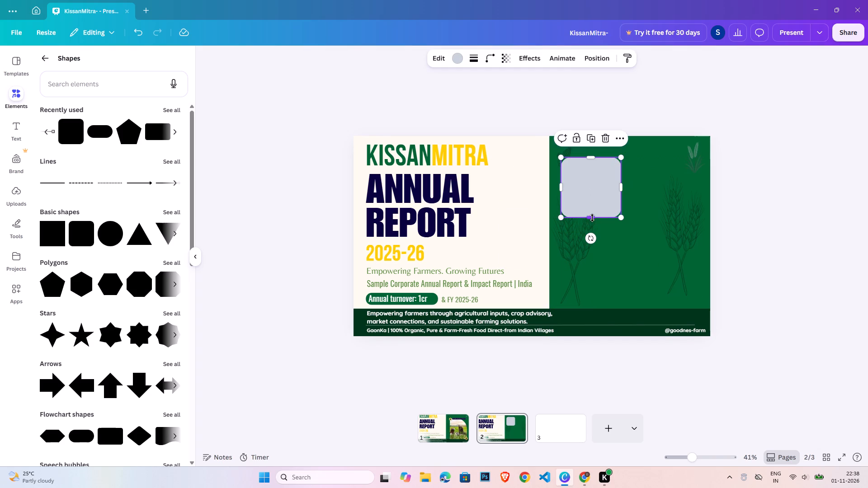
Stretch the rounded square on page 2 into a tall, wider rounded rectangle reaching down almost to the dark footer band.
{"action": "left_click_drag", "start_coordinate": [592, 218], "coordinate": [599, 302]}
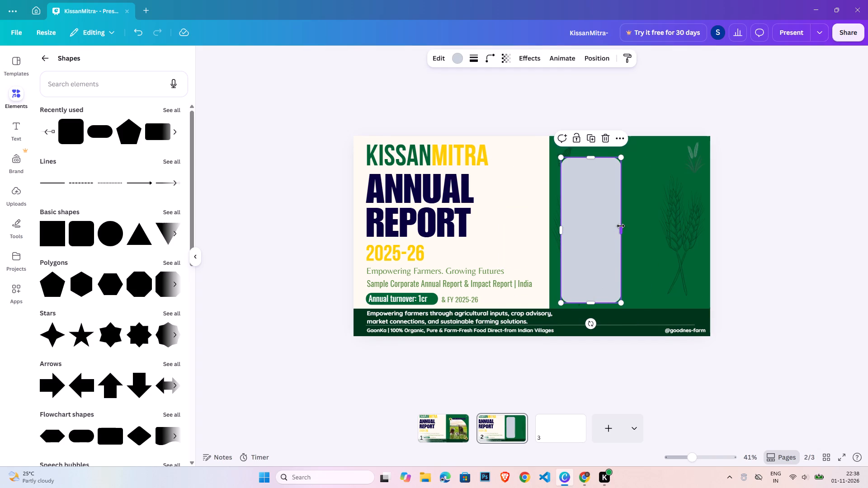
{"action": "left_click_drag", "start_coordinate": [621, 226], "coordinate": [639, 225]}
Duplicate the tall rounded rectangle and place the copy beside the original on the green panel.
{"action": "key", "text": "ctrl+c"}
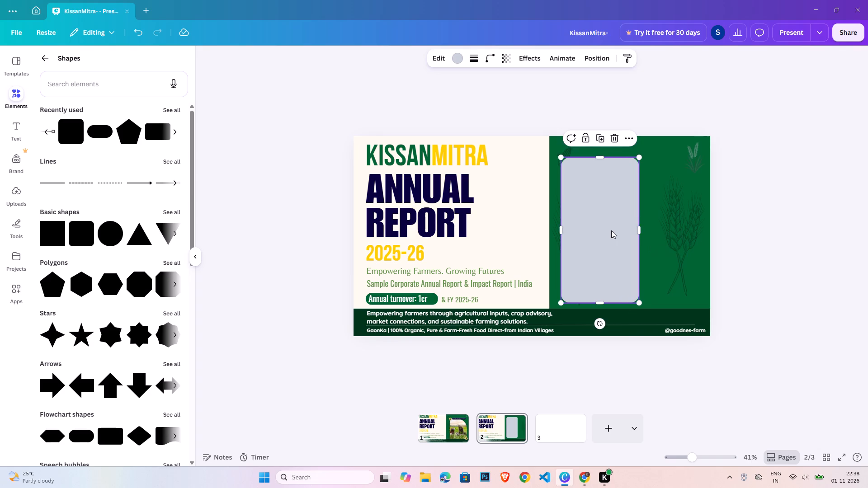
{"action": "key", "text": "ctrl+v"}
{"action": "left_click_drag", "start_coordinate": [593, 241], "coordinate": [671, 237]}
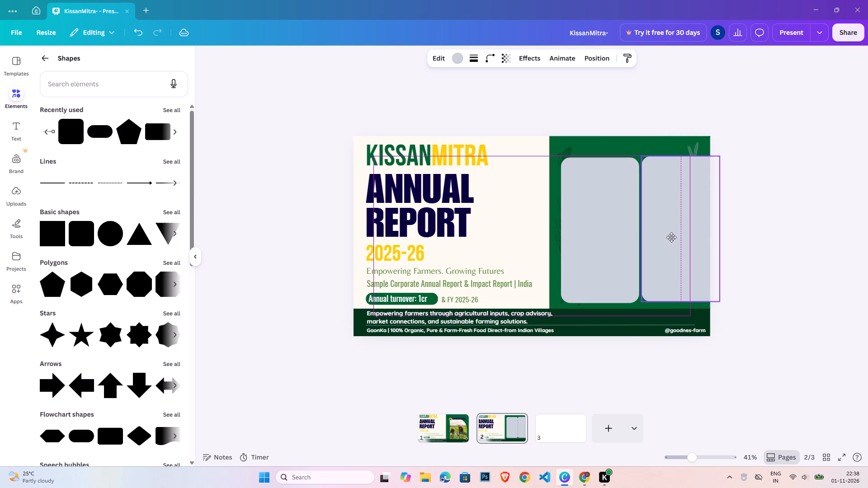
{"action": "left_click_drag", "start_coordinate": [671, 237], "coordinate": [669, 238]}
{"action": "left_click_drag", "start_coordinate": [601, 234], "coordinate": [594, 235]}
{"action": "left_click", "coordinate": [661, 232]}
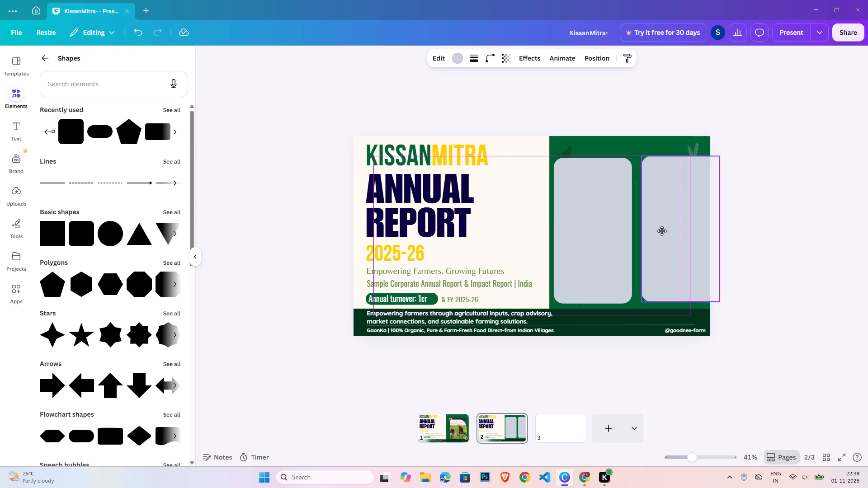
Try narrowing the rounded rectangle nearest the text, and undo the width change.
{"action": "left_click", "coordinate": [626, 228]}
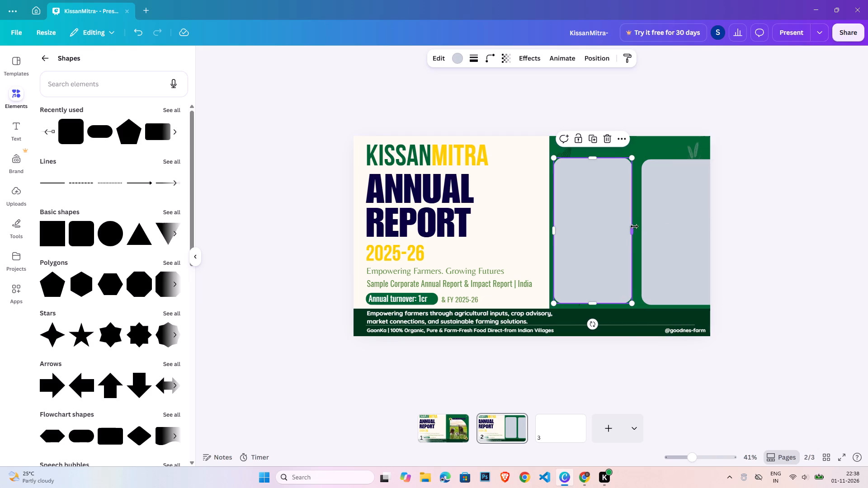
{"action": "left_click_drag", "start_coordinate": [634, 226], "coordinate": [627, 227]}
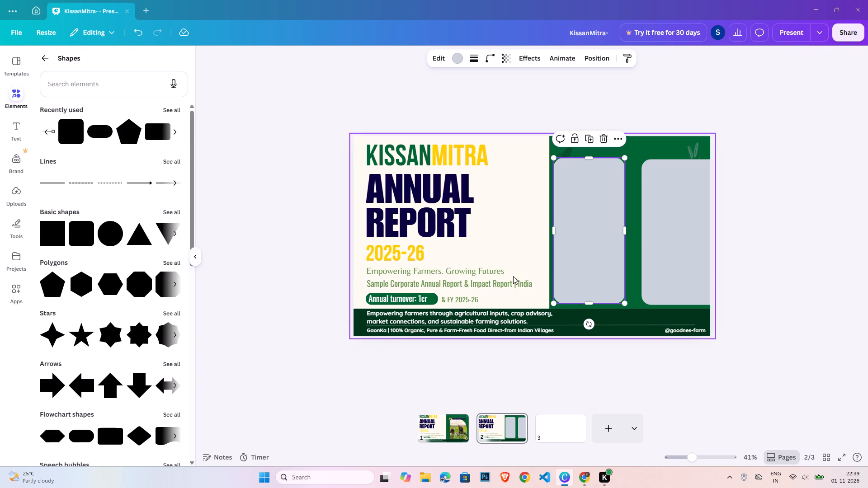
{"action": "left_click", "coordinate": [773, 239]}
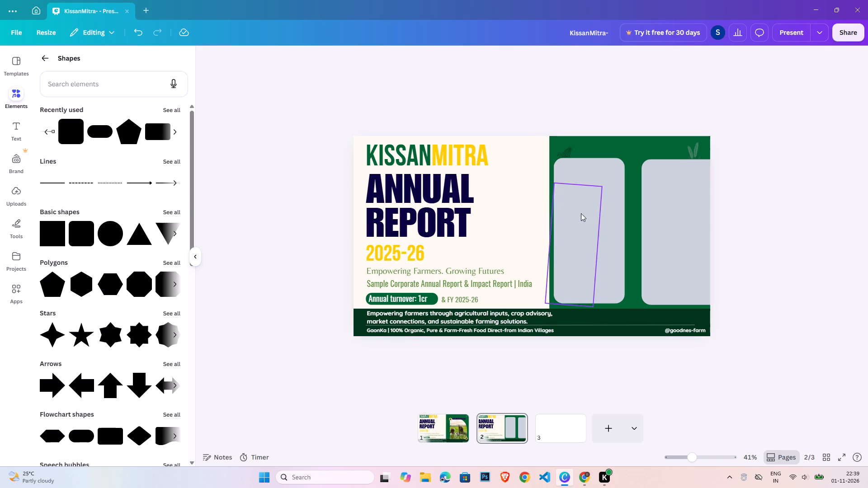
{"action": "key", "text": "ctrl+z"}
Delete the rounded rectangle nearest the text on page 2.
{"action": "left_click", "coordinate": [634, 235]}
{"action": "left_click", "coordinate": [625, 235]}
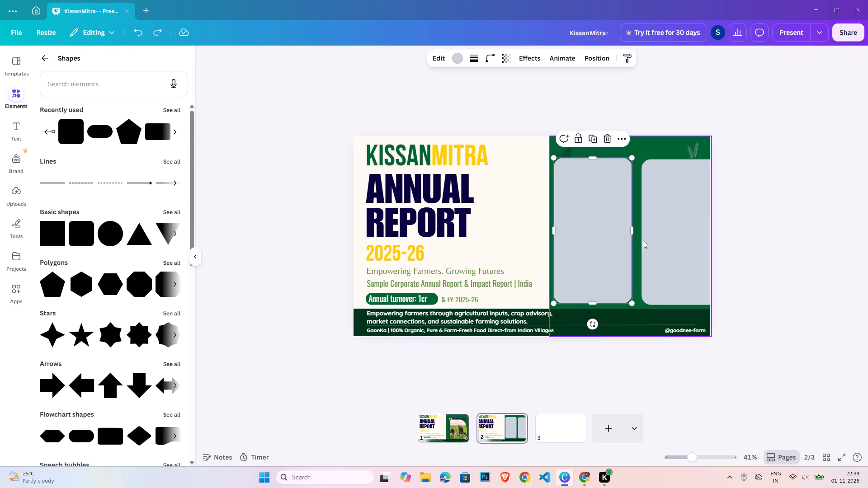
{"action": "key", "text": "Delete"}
Move the remaining rounded rectangle near the green panel's left edge and widen it slightly.
{"action": "left_click_drag", "start_coordinate": [659, 238], "coordinate": [575, 237]}
{"action": "left_click_drag", "start_coordinate": [637, 230], "coordinate": [644, 230]}
{"action": "left_click", "coordinate": [761, 251]}
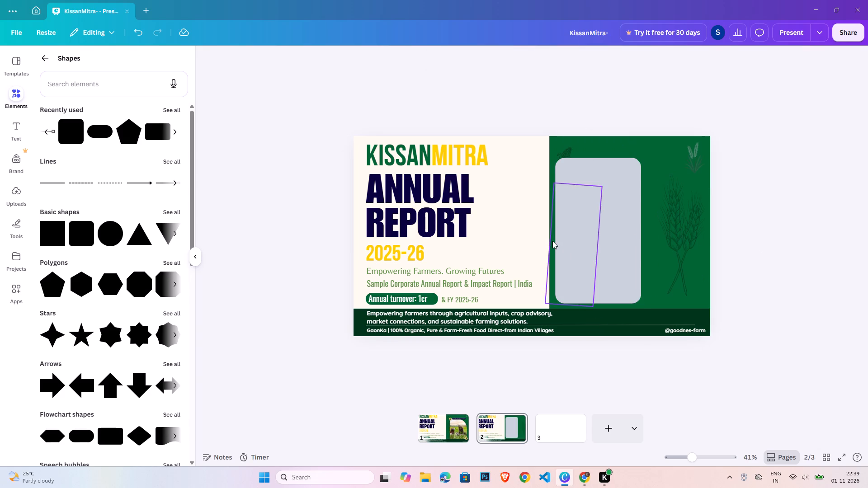
Unlock the green panel on page 2, extend its left edge toward the text, and lock it again.
{"action": "left_click", "coordinate": [553, 150]}
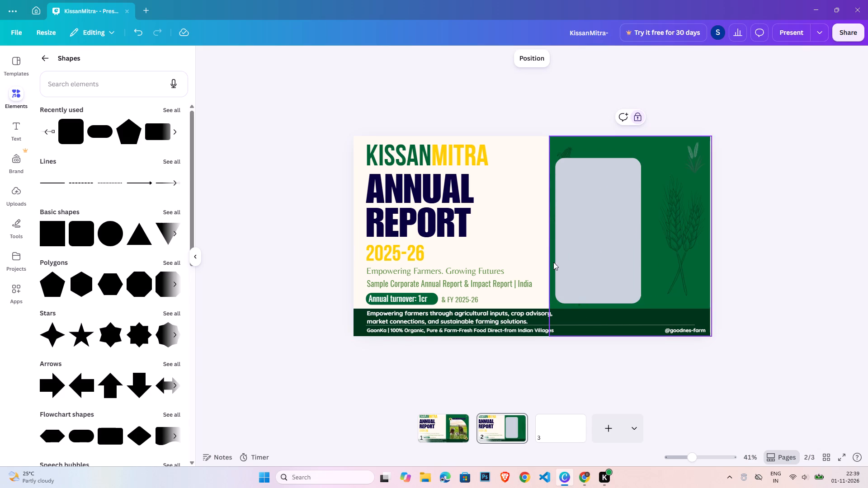
{"action": "left_click", "coordinate": [637, 118]}
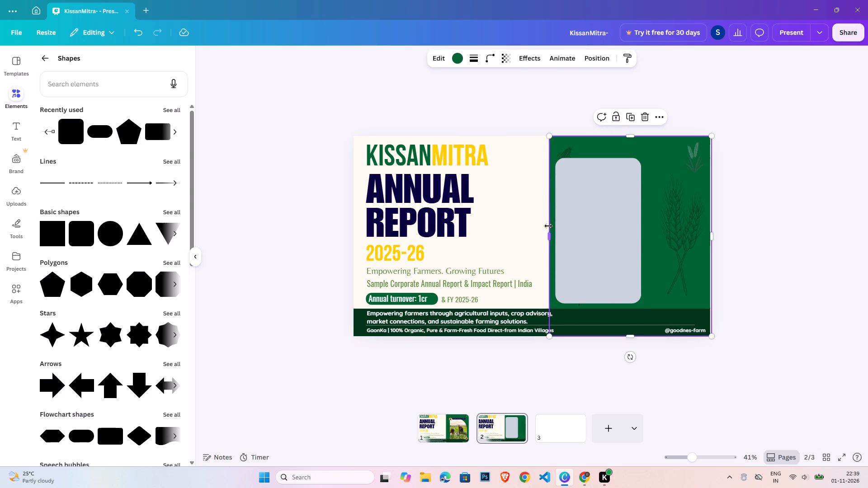
{"action": "left_click_drag", "start_coordinate": [549, 230], "coordinate": [533, 232]}
{"action": "left_click", "coordinate": [602, 119]}
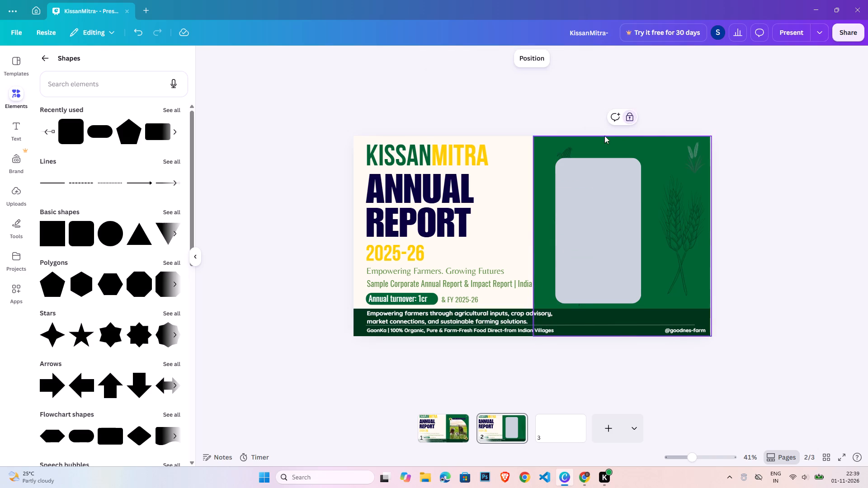
Duplicate the tall rounded rectangle and fit the pair side by side with a narrow gap across the green panel.
{"action": "left_click_drag", "start_coordinate": [603, 246], "coordinate": [590, 244]}
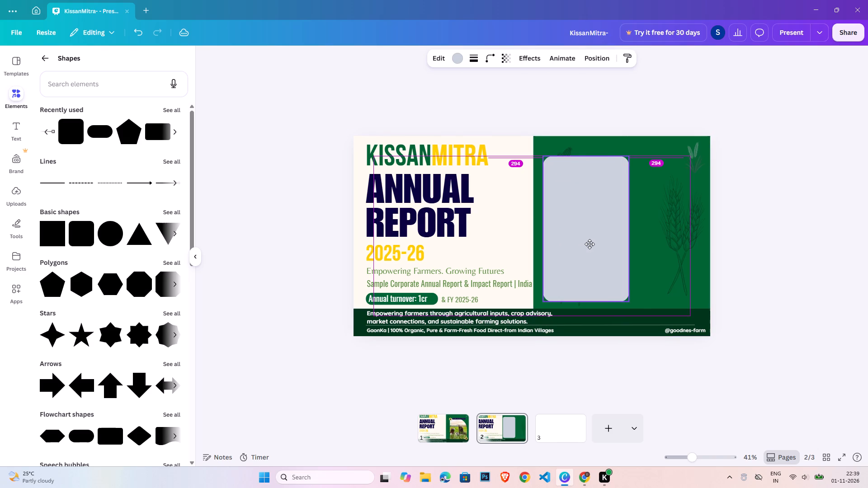
{"action": "left_click_drag", "start_coordinate": [590, 244], "coordinate": [585, 245]}
{"action": "left_click_drag", "start_coordinate": [584, 242], "coordinate": [588, 242]}
{"action": "key", "text": "ctrl+c"}
{"action": "key", "text": "ctrl+v"}
{"action": "left_click_drag", "start_coordinate": [585, 245], "coordinate": [671, 240]}
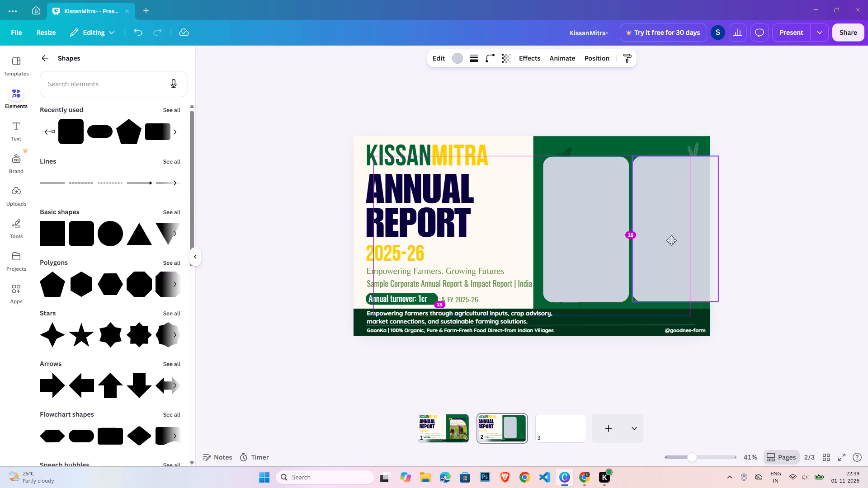
{"action": "left_click_drag", "start_coordinate": [671, 240], "coordinate": [670, 240]}
{"action": "left_click_drag", "start_coordinate": [580, 240], "coordinate": [572, 242]}
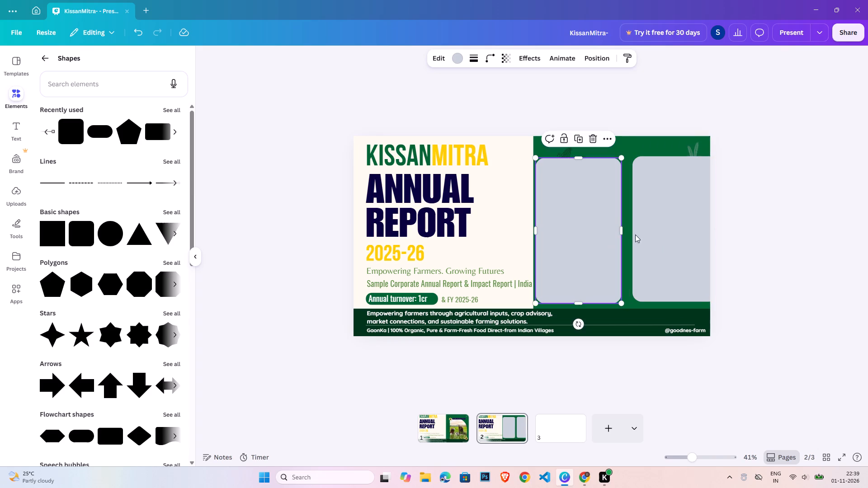
{"action": "left_click_drag", "start_coordinate": [660, 233], "coordinate": [651, 234]}
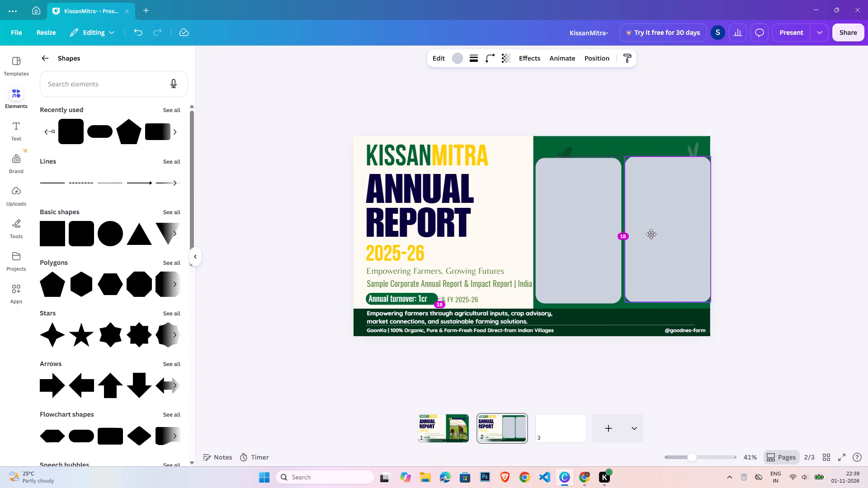
{"action": "left_click_drag", "start_coordinate": [651, 234], "coordinate": [652, 234]}
Unlock the green panel, extend its left edge a little further into the cream area, and relock it.
{"action": "left_click", "coordinate": [609, 145]}
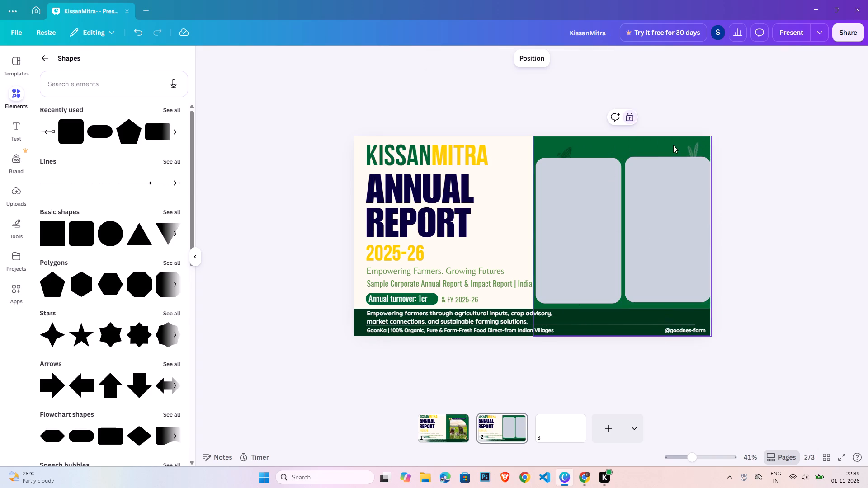
{"action": "left_click", "coordinate": [627, 121]}
{"action": "left_click_drag", "start_coordinate": [532, 233], "coordinate": [524, 235]}
{"action": "left_click", "coordinate": [609, 121]}
{"action": "left_click", "coordinate": [740, 195]}
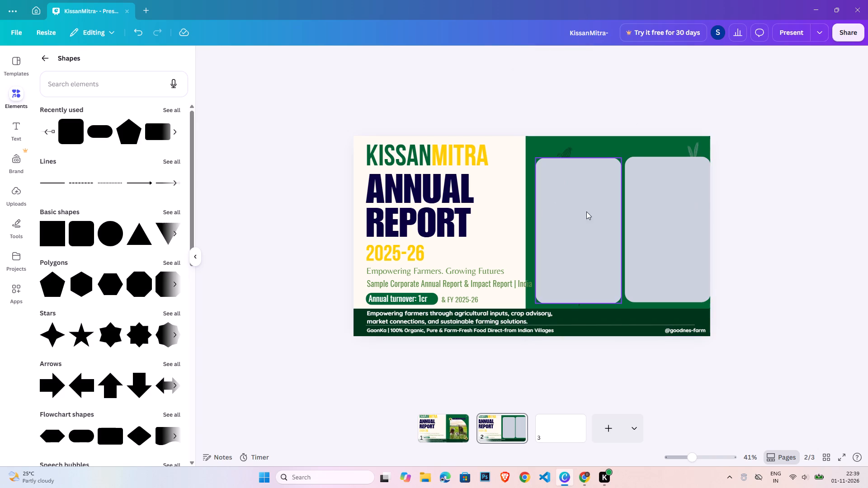
Reposition the two rounded rectangles level with each other, with narrow even margins inside the widened green panel.
{"action": "left_click_drag", "start_coordinate": [586, 211], "coordinate": [577, 212]}
{"action": "left_click_drag", "start_coordinate": [667, 231], "coordinate": [659, 233]}
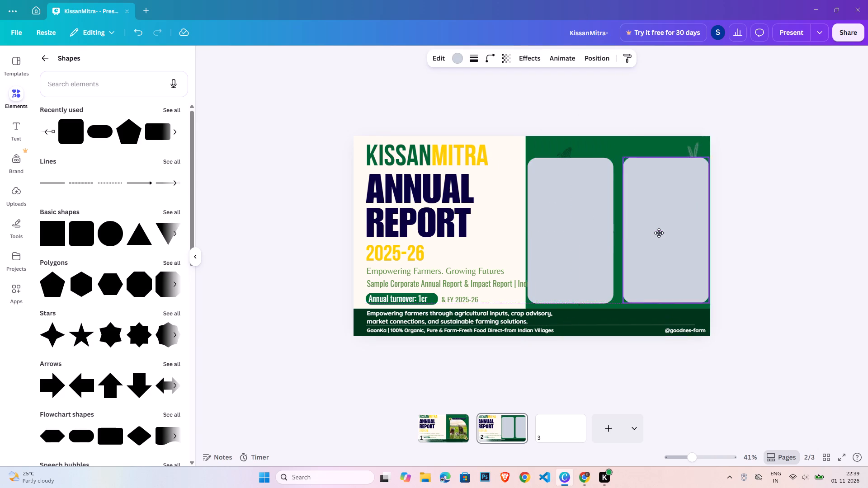
{"action": "left_click_drag", "start_coordinate": [659, 233], "coordinate": [663, 233]}
{"action": "left_click", "coordinate": [588, 238]}
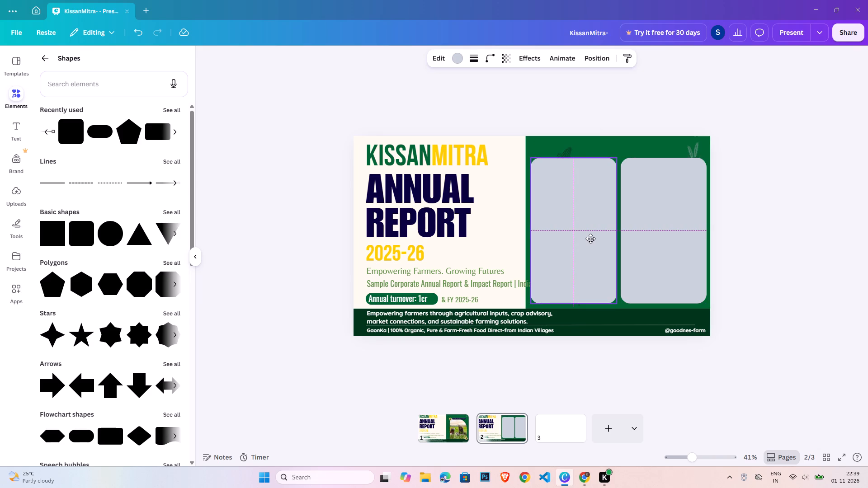
Select both rounded rectangles and check their alignment and position settings.
{"action": "left_click", "coordinate": [795, 225]}
{"action": "left_click", "coordinate": [659, 194]}
{"action": "left_click", "coordinate": [583, 209], "text": "shift"}
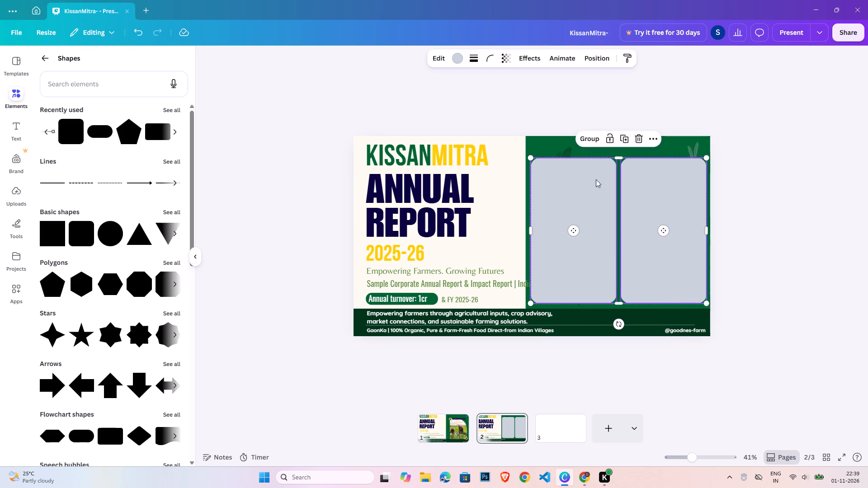
{"action": "left_click", "coordinate": [604, 56]}
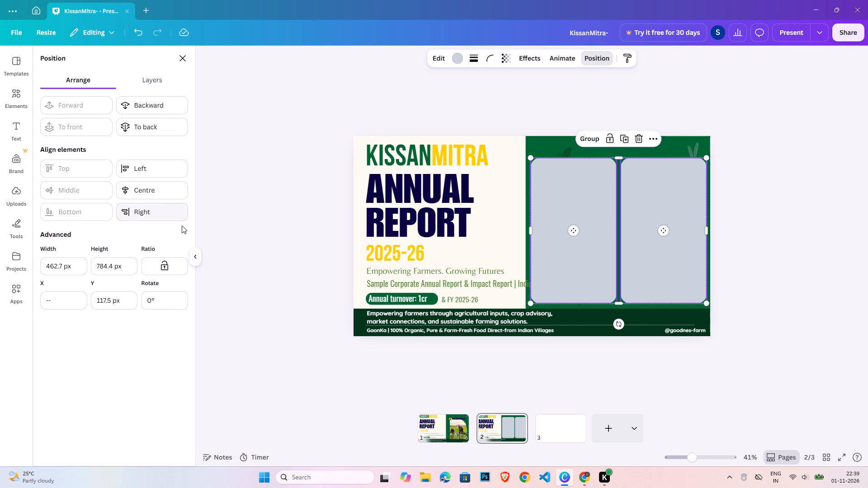
{"action": "double_click", "coordinate": [198, 228]}
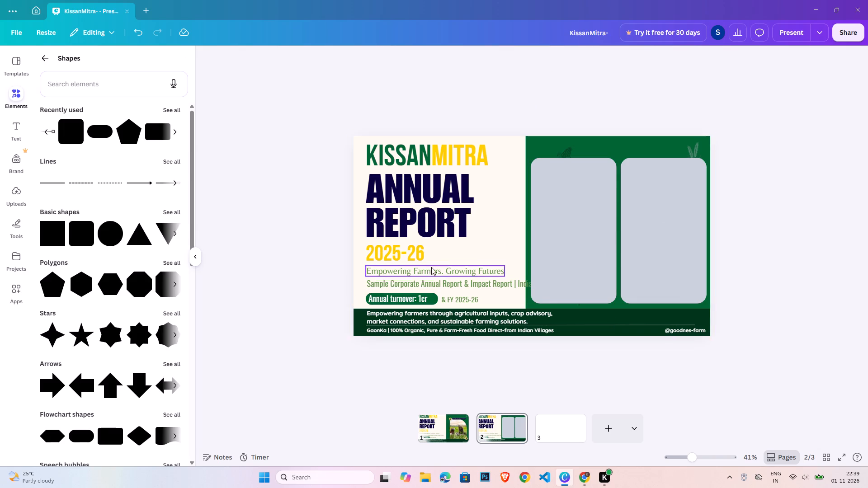
Change the fill of both rounded rectangles on the green panel to white.
{"action": "left_click", "coordinate": [544, 202]}
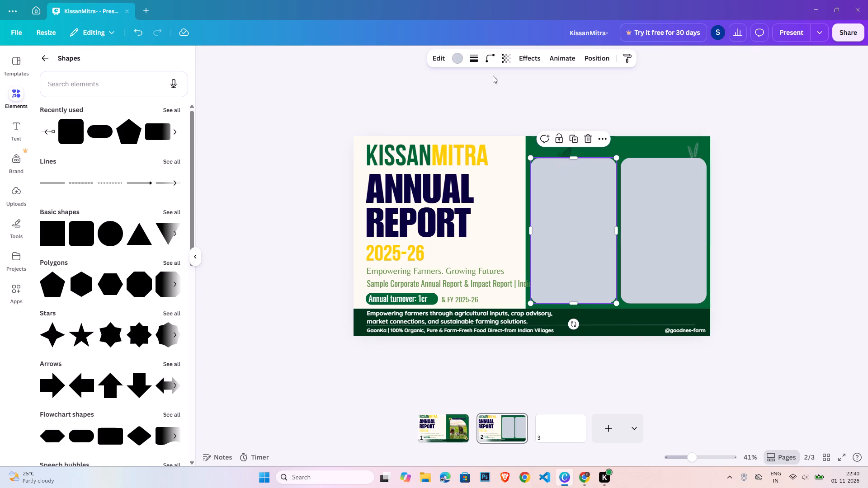
{"action": "left_click", "coordinate": [460, 60]}
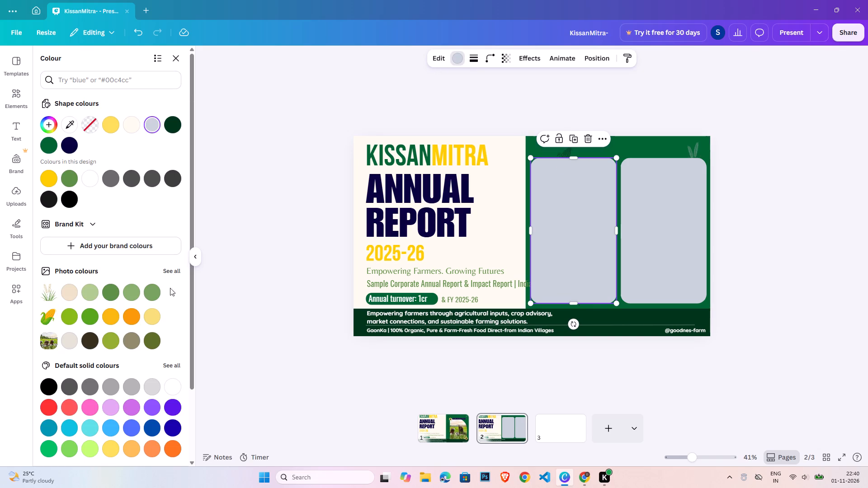
{"action": "left_click", "coordinate": [169, 293]}
{"action": "left_click", "coordinate": [174, 384]}
{"action": "left_click", "coordinate": [656, 223]}
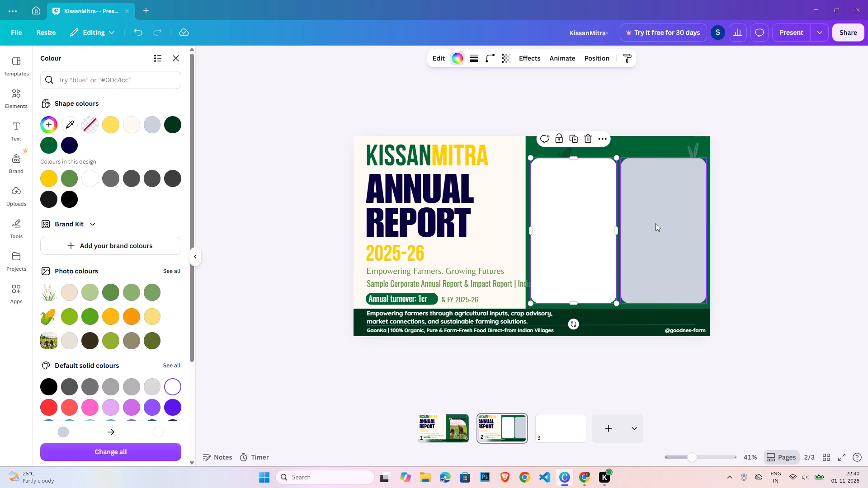
{"action": "left_click", "coordinate": [175, 389]}
{"action": "left_click", "coordinate": [279, 392]}
Duplicate the left white rounded rectangle and align the copy exactly on top of it.
{"action": "left_click", "coordinate": [585, 199]}
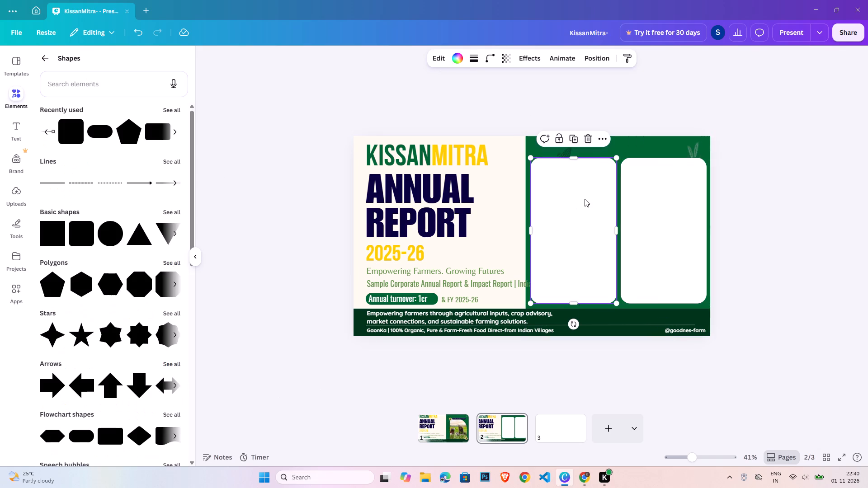
{"action": "key", "text": "ctrl+c"}
{"action": "key", "text": "ctrl+v"}
{"action": "left_click", "coordinate": [587, 198]}
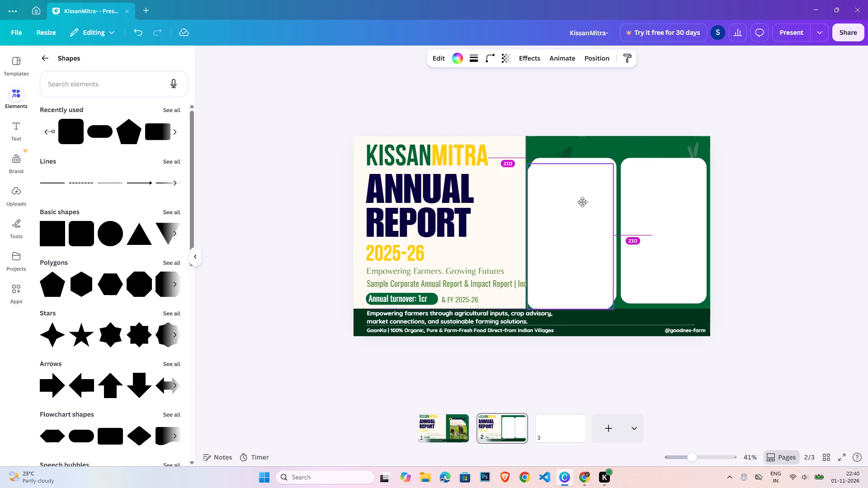
{"action": "left_click", "coordinate": [588, 183]}
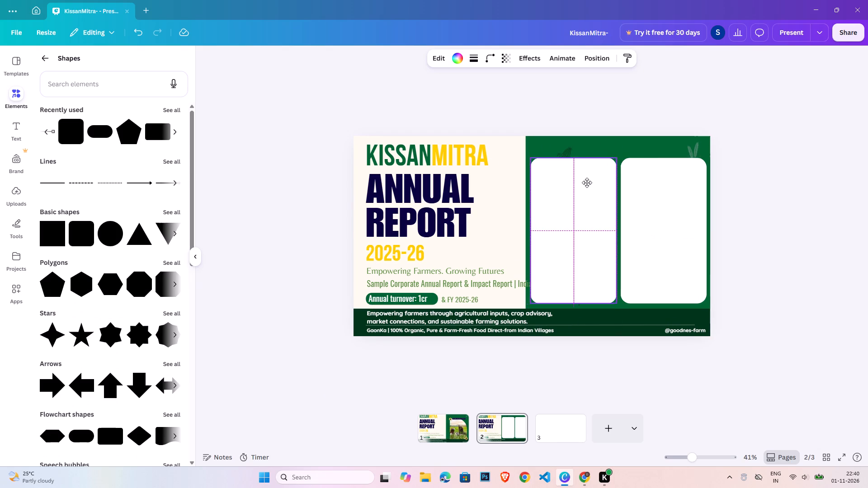
Shrink the duplicated rectangle to about 396 by 722 so it sits inset inside the left white card.
{"action": "left_click_drag", "start_coordinate": [581, 158], "coordinate": [580, 163]}
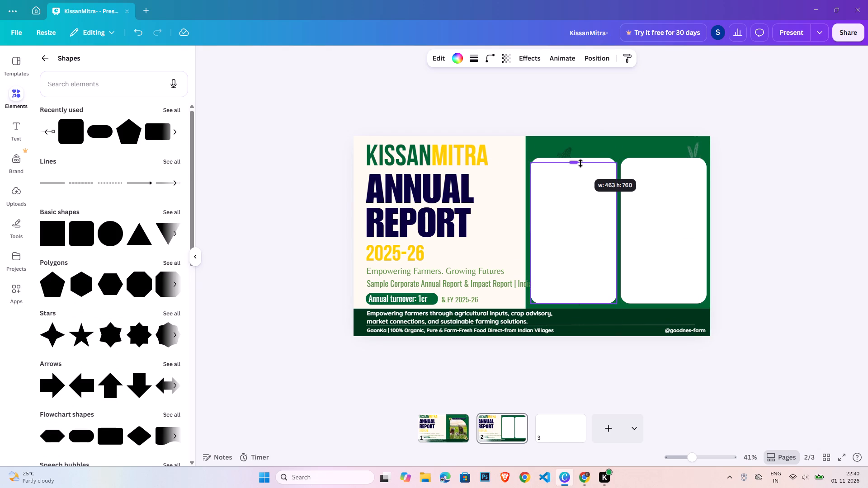
{"action": "left_click_drag", "start_coordinate": [580, 163], "coordinate": [581, 164]}
{"action": "left_click_drag", "start_coordinate": [533, 232], "coordinate": [533, 232]}
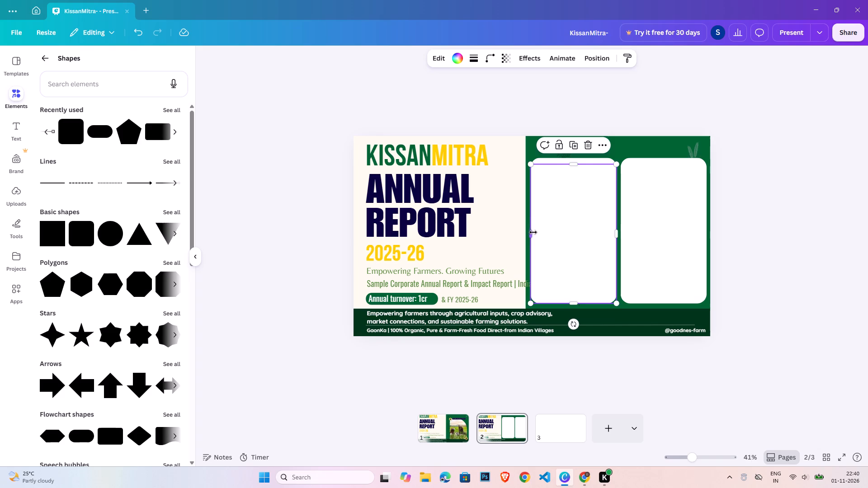
{"action": "left_click_drag", "start_coordinate": [533, 232], "coordinate": [537, 233]}
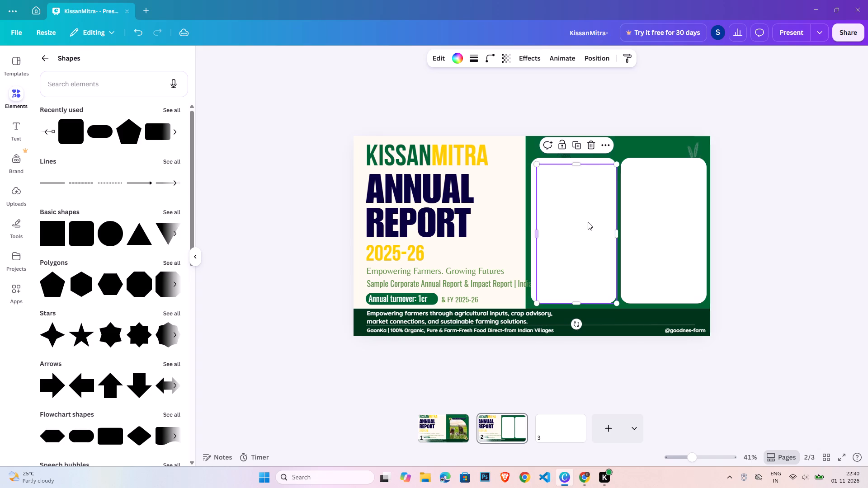
{"action": "left_click_drag", "start_coordinate": [614, 231], "coordinate": [610, 231]}
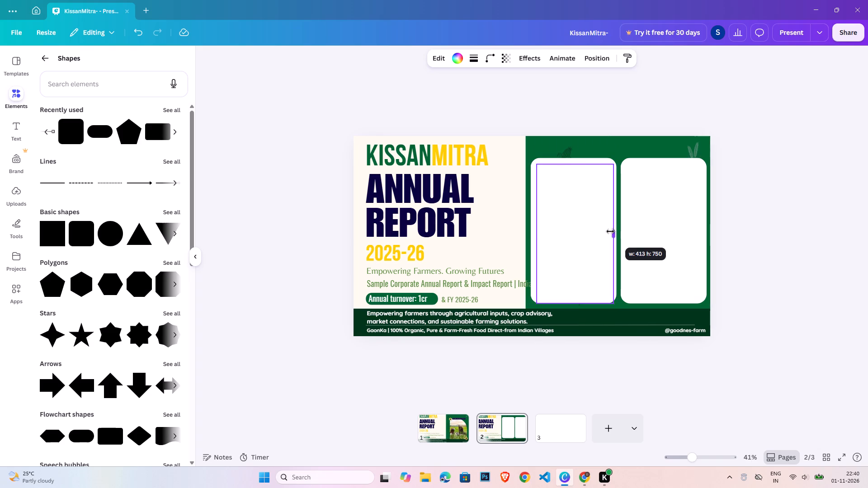
{"action": "left_click_drag", "start_coordinate": [610, 231], "coordinate": [608, 230]}
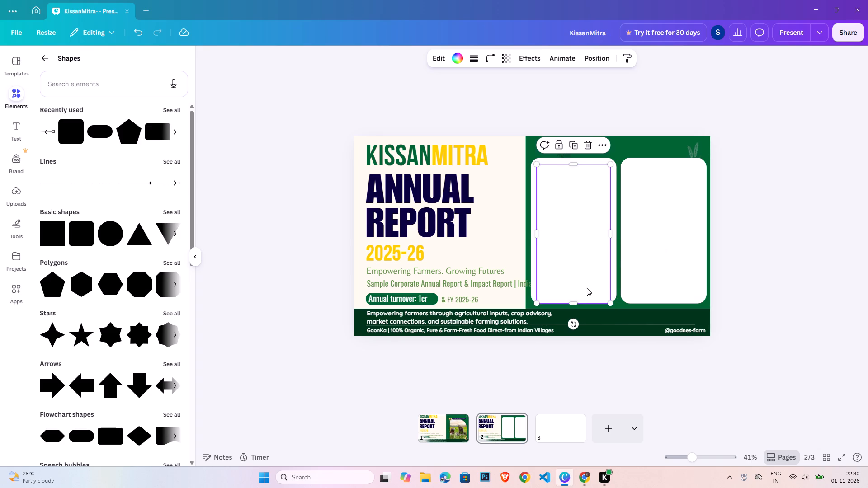
{"action": "left_click_drag", "start_coordinate": [580, 301], "coordinate": [578, 295]}
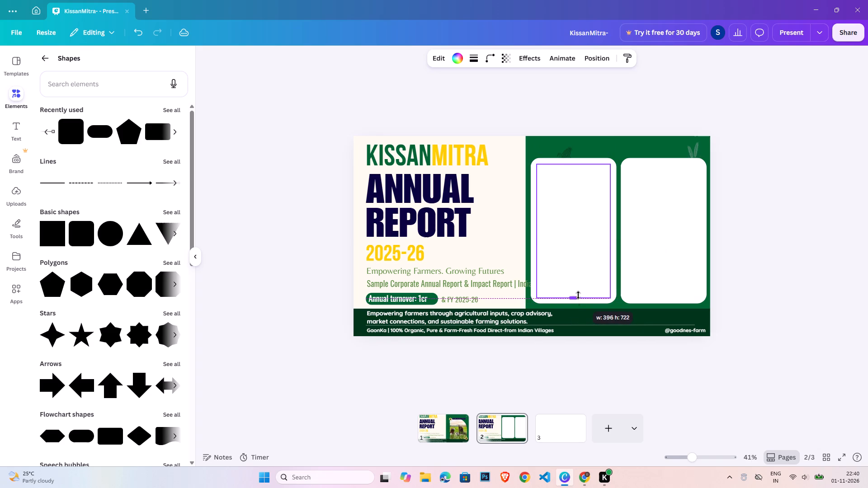
{"action": "left_click_drag", "start_coordinate": [578, 295], "coordinate": [578, 295]}
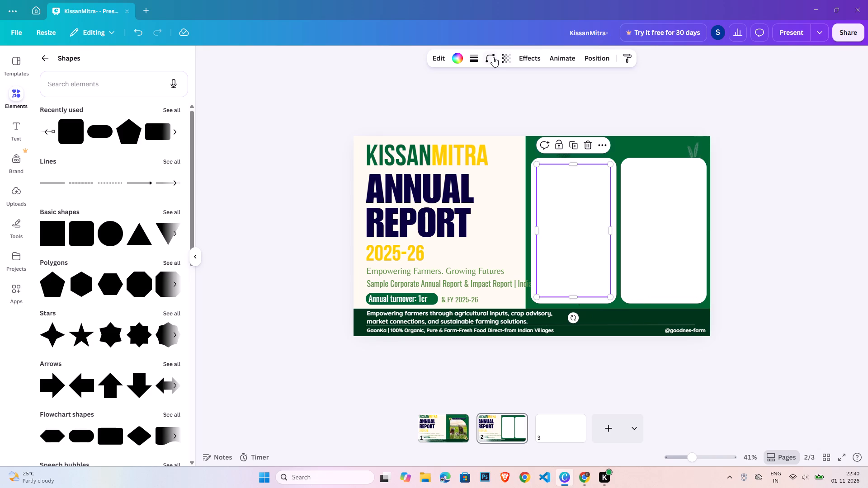
Give the inner rectangle a solid outline with a stroke weight of 1.
{"action": "left_click", "coordinate": [493, 57]}
{"action": "left_click", "coordinate": [475, 57]}
{"action": "left_click", "coordinate": [530, 125]}
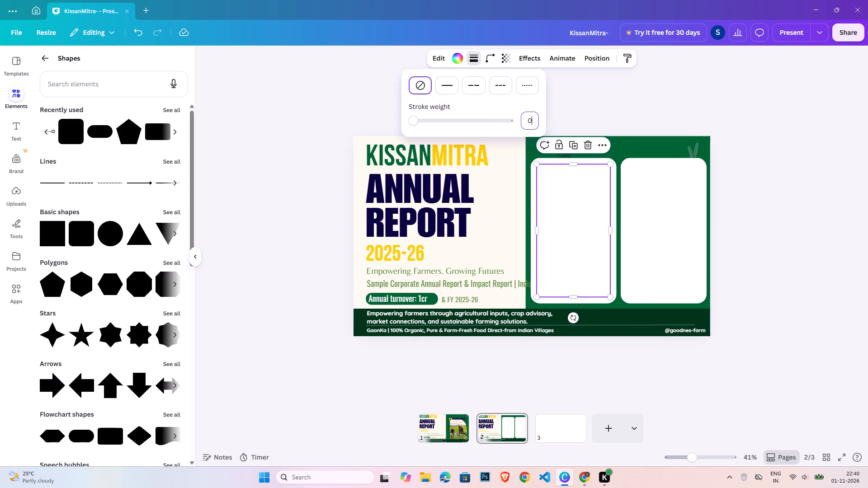
{"action": "key", "text": "1"}
{"action": "key", "text": "Return"}
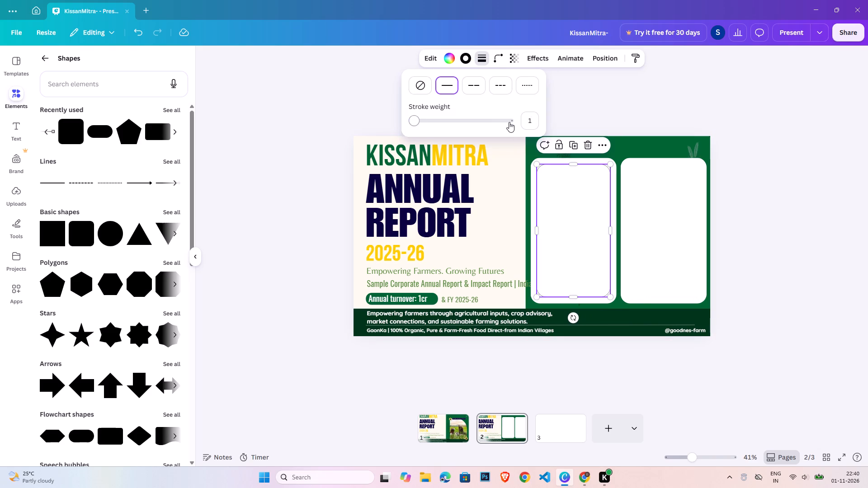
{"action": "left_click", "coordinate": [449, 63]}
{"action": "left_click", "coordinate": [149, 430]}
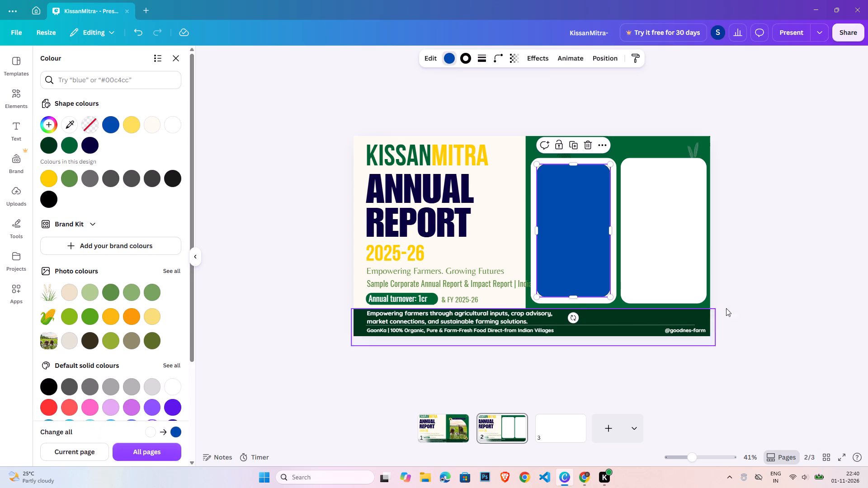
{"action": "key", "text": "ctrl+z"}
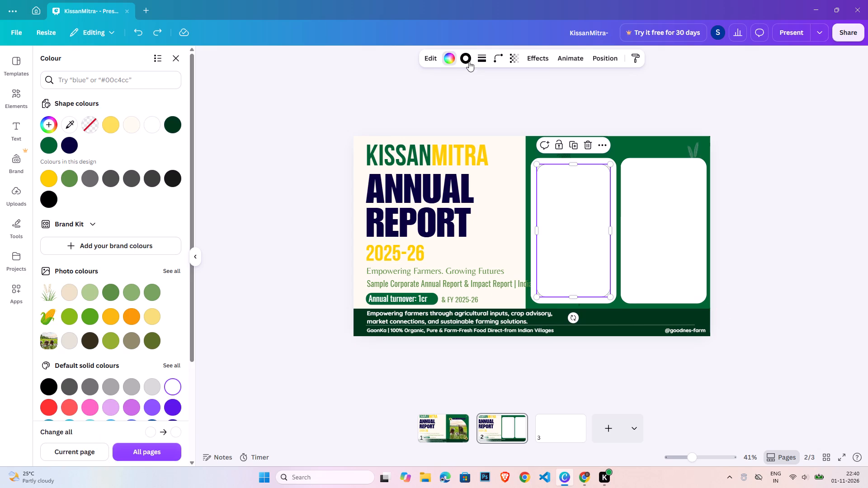
Change the inner rectangle's stroke colour to dark blue.
{"action": "left_click", "coordinate": [467, 60]}
{"action": "left_click", "coordinate": [154, 401]}
{"action": "left_click", "coordinate": [726, 302]}
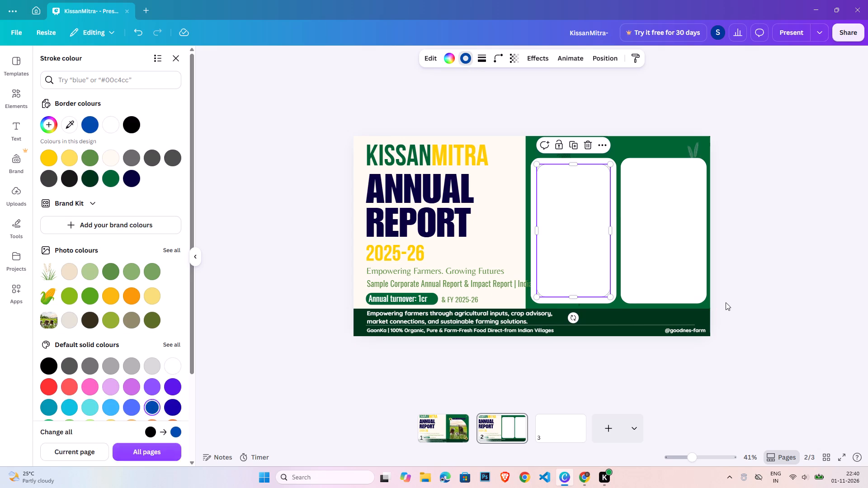
{"action": "left_click", "coordinate": [726, 302]}
Enlarge the blue-outlined inner rectangle to about 445 by 762, leaving only a thin margin inside the left white card.
{"action": "left_click", "coordinate": [588, 238]}
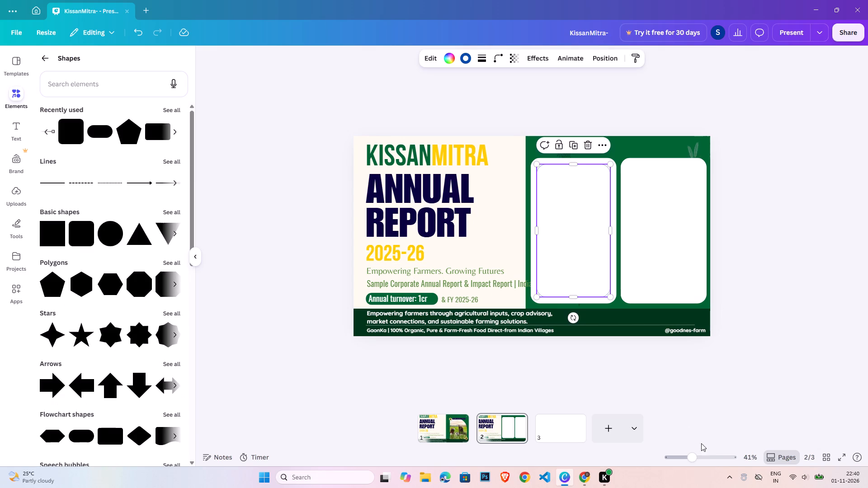
{"action": "left_click", "coordinate": [712, 455]}
{"action": "scroll", "coordinate": [603, 384], "scroll_direction": "up", "scroll_amount": 5}
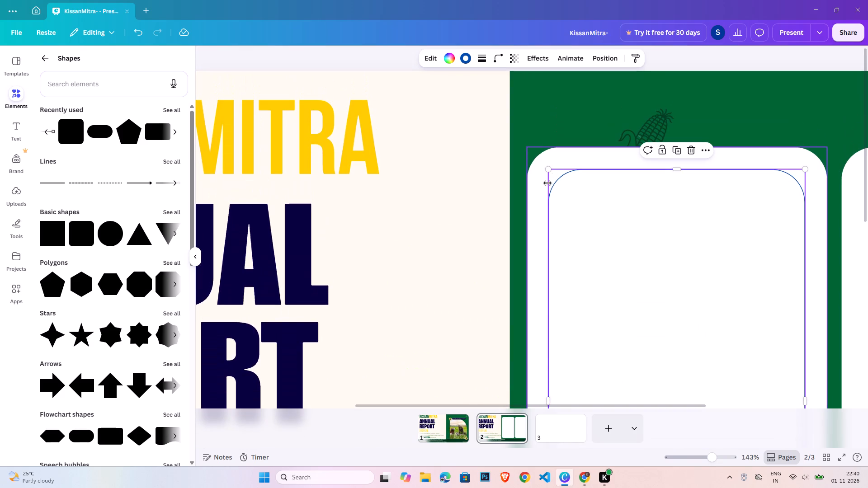
{"action": "left_click_drag", "start_coordinate": [551, 171], "coordinate": [537, 157]}
{"action": "left_click_drag", "start_coordinate": [804, 151], "coordinate": [807, 150]}
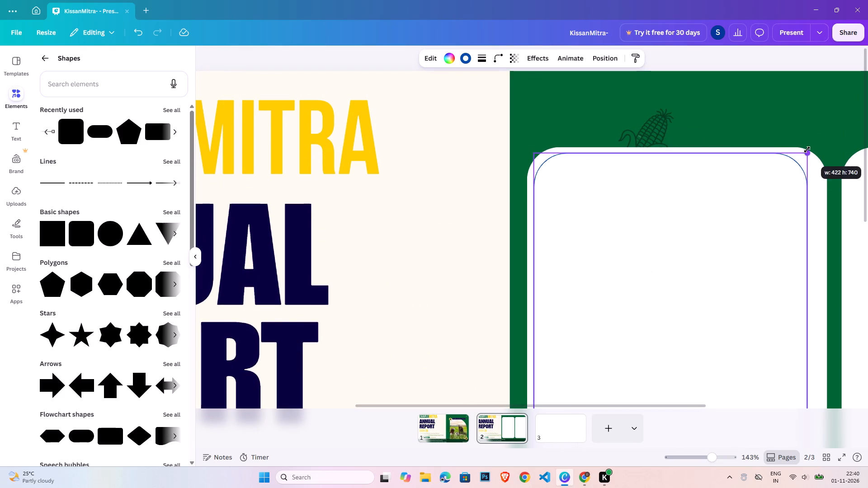
{"action": "left_click_drag", "start_coordinate": [807, 150], "coordinate": [818, 151]}
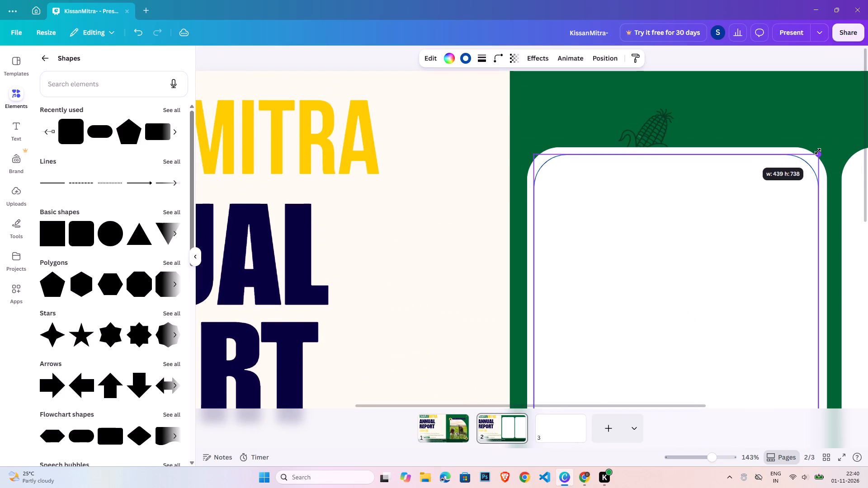
{"action": "left_click_drag", "start_coordinate": [818, 151], "coordinate": [823, 151]}
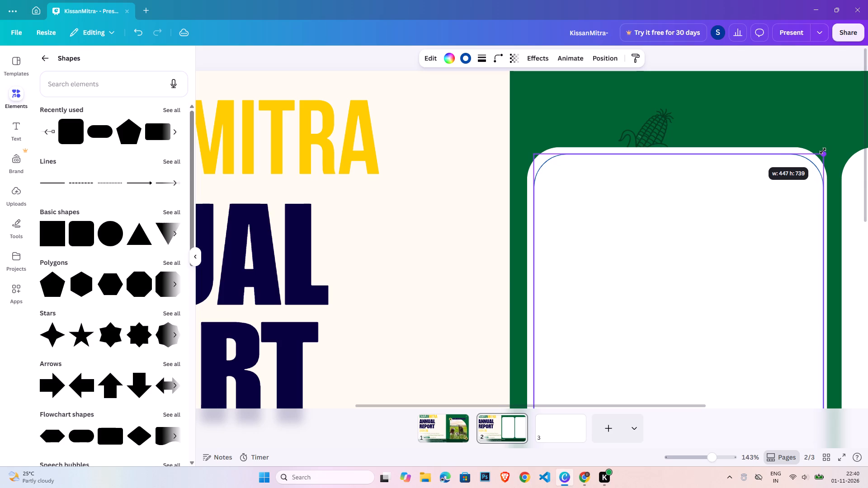
{"action": "left_click_drag", "start_coordinate": [823, 151], "coordinate": [822, 151]}
{"action": "scroll", "coordinate": [769, 296], "scroll_direction": "down", "scroll_amount": 2}
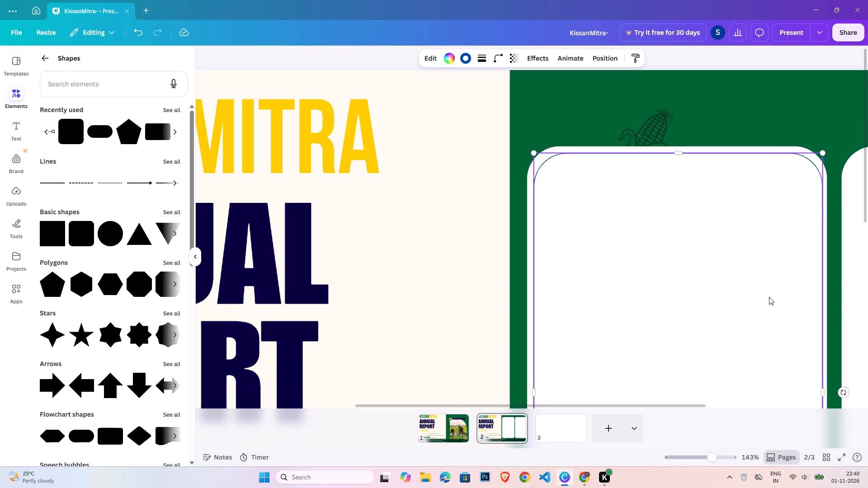
{"action": "scroll", "coordinate": [769, 297], "scroll_direction": "down", "scroll_amount": 9}
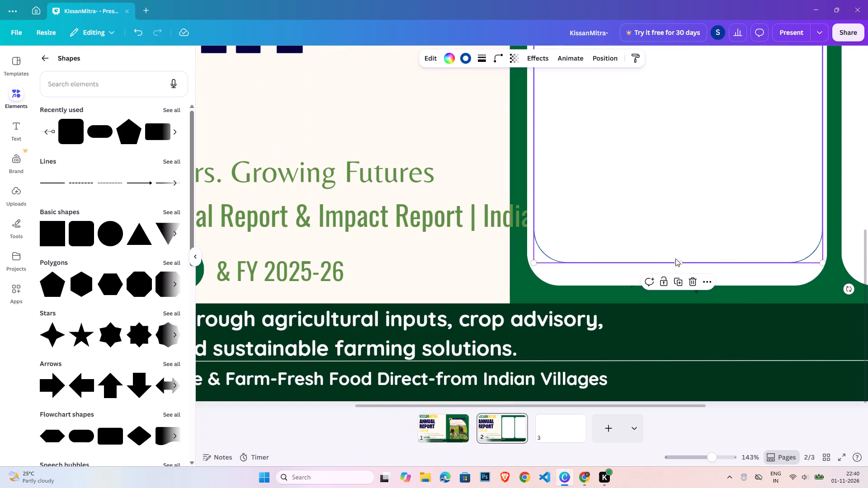
{"action": "left_click_drag", "start_coordinate": [680, 262], "coordinate": [684, 279]}
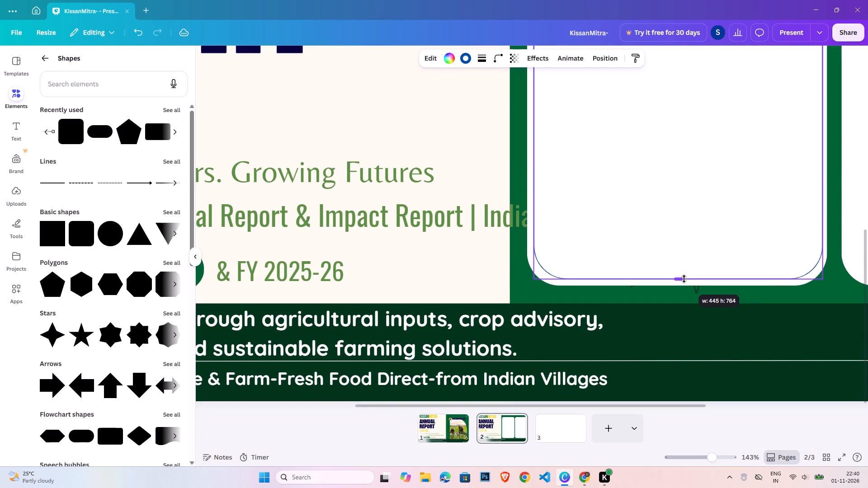
{"action": "left_click_drag", "start_coordinate": [684, 279], "coordinate": [685, 277]}
Narrow the blue-outlined rectangle slightly on both sides to even out its margins within the white card.
{"action": "left_click", "coordinate": [708, 459]}
{"action": "left_click", "coordinate": [699, 458]}
{"action": "left_click", "coordinate": [699, 459]}
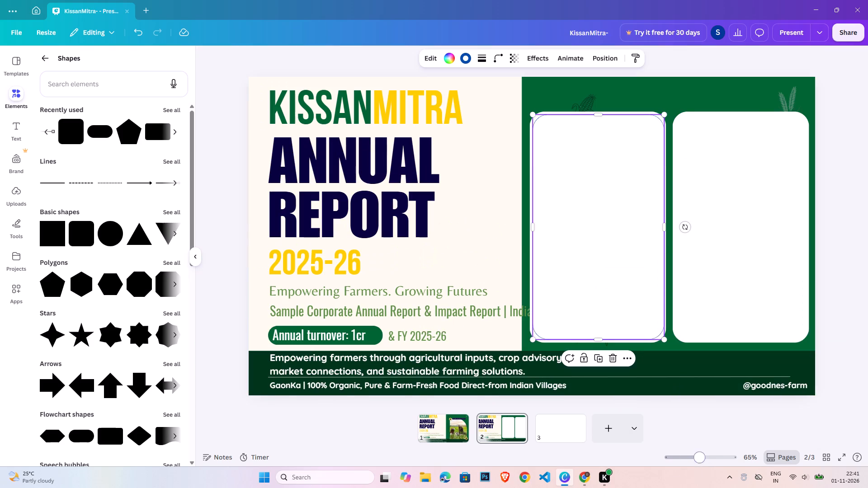
{"action": "left_click", "coordinate": [663, 228]}
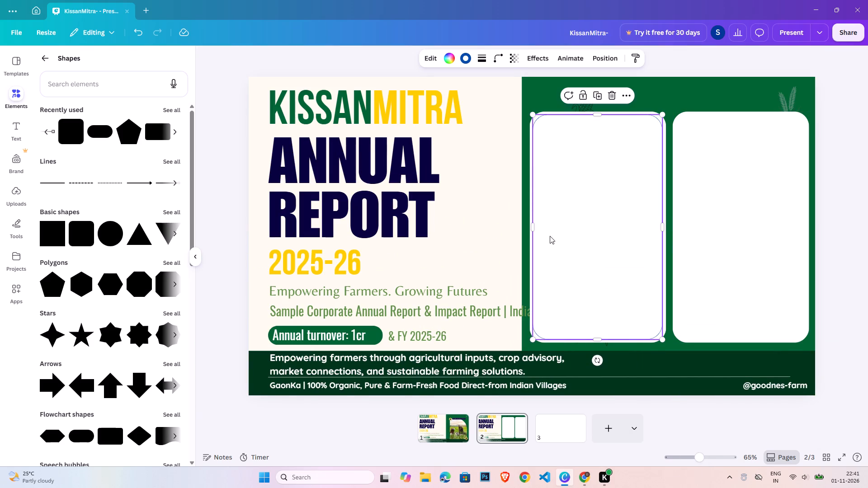
{"action": "left_click", "coordinate": [535, 229]}
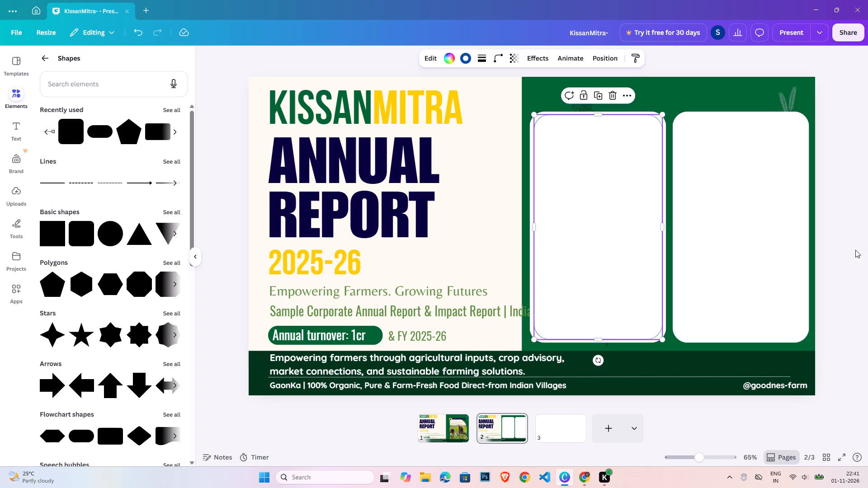
{"action": "double_click", "coordinate": [843, 246]}
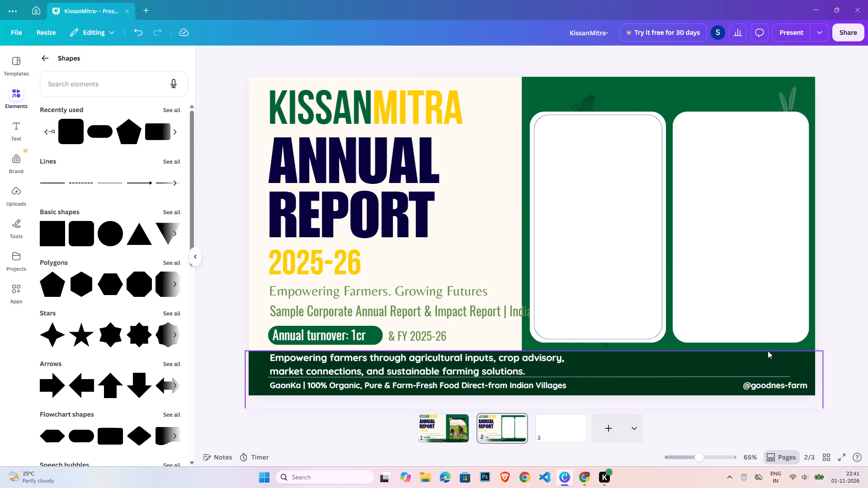
Align the left white card and its blue-outlined inner rectangle to each other by centre and middle.
{"action": "left_click", "coordinate": [532, 121]}
{"action": "left_click", "coordinate": [563, 138], "text": "shift"}
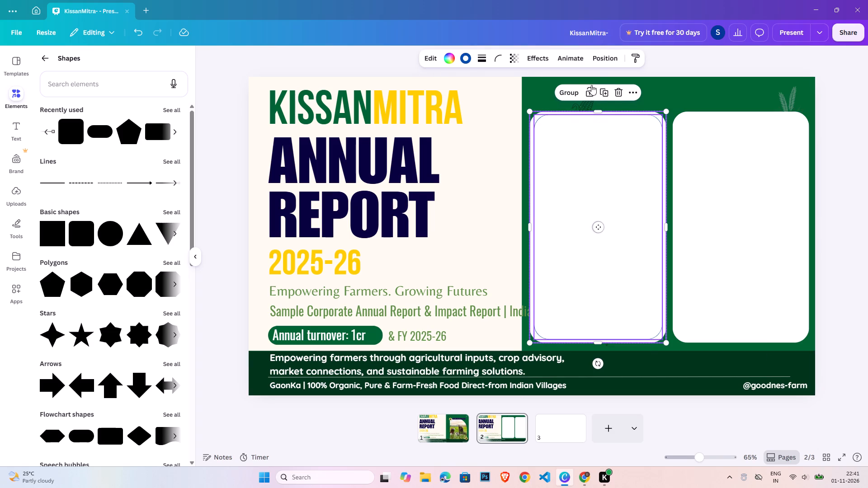
{"action": "left_click", "coordinate": [605, 59]}
{"action": "left_click", "coordinate": [128, 187]}
{"action": "left_click", "coordinate": [84, 189]}
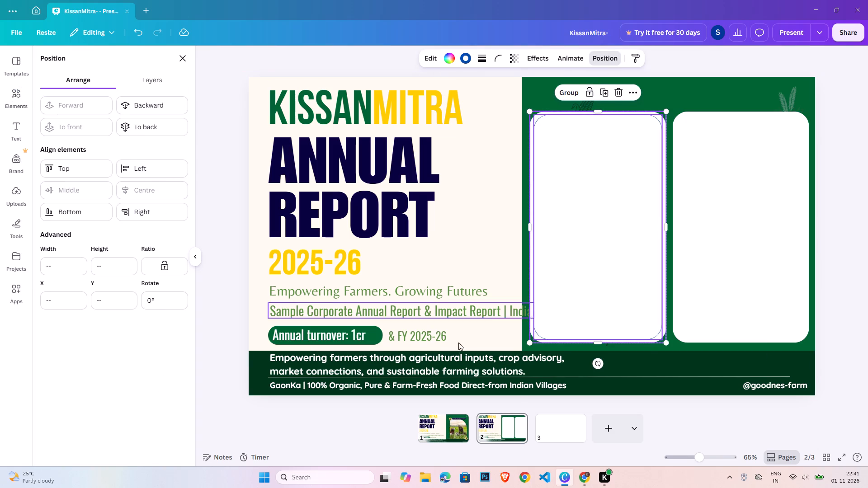
{"action": "double_click", "coordinate": [822, 202]}
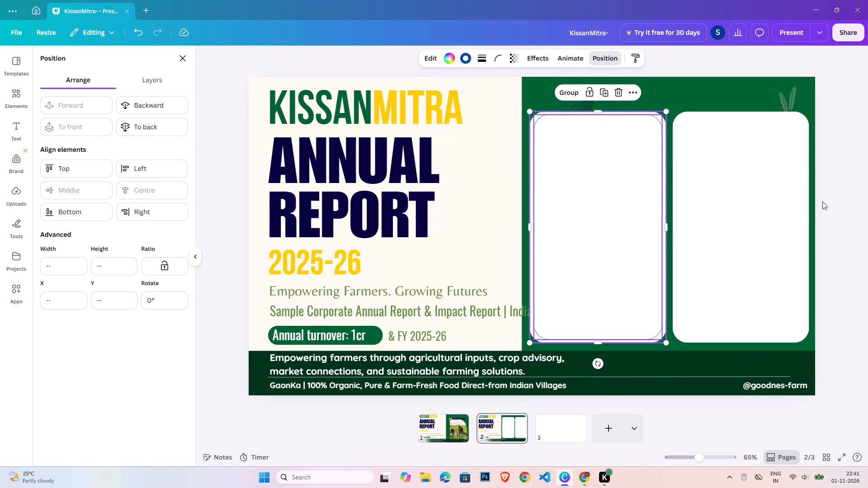
Set the inner rectangle's outline stroke weight to 2.
{"action": "left_click", "coordinate": [603, 328]}
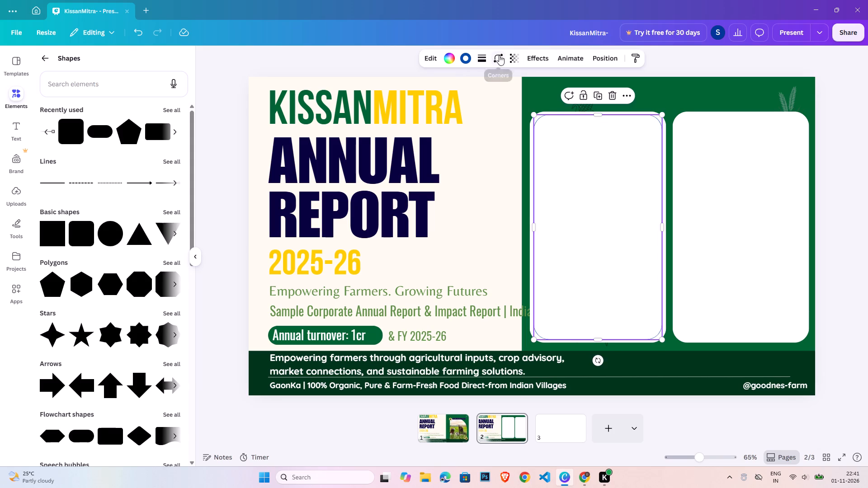
{"action": "left_click", "coordinate": [485, 61]}
{"action": "left_click", "coordinate": [548, 122]}
{"action": "left_click", "coordinate": [542, 123]}
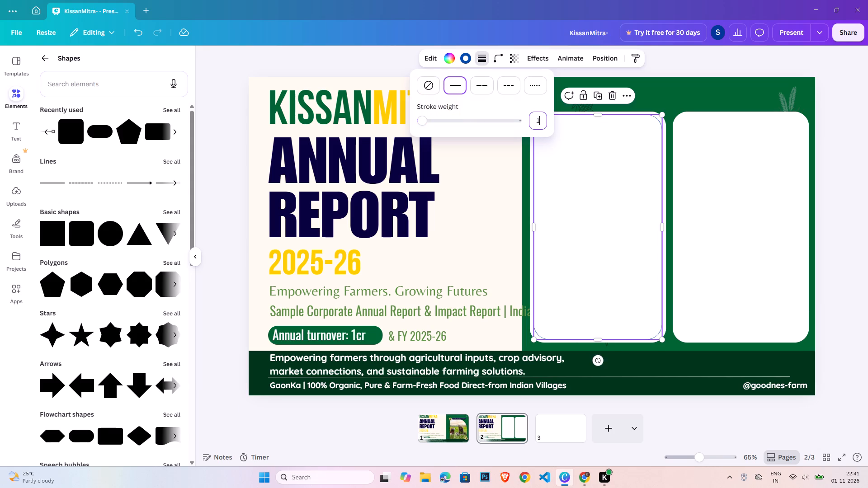
{"action": "key", "text": "2"}
{"action": "key", "text": "Return"}
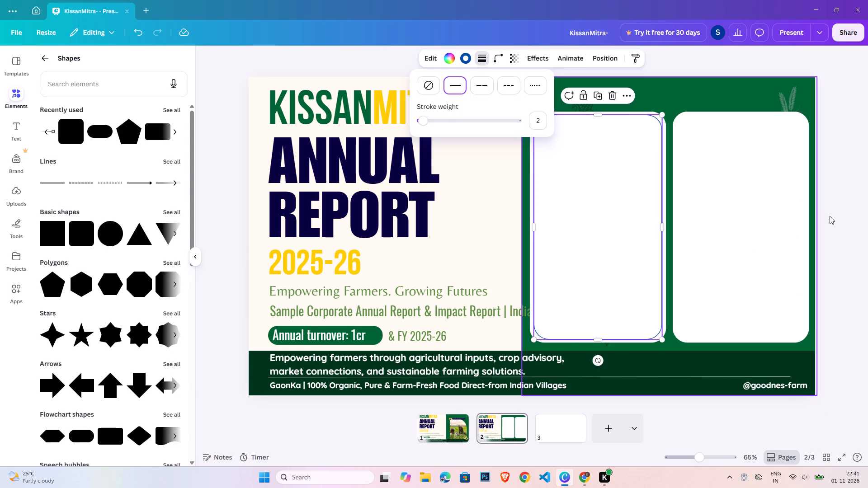
{"action": "double_click", "coordinate": [833, 210]}
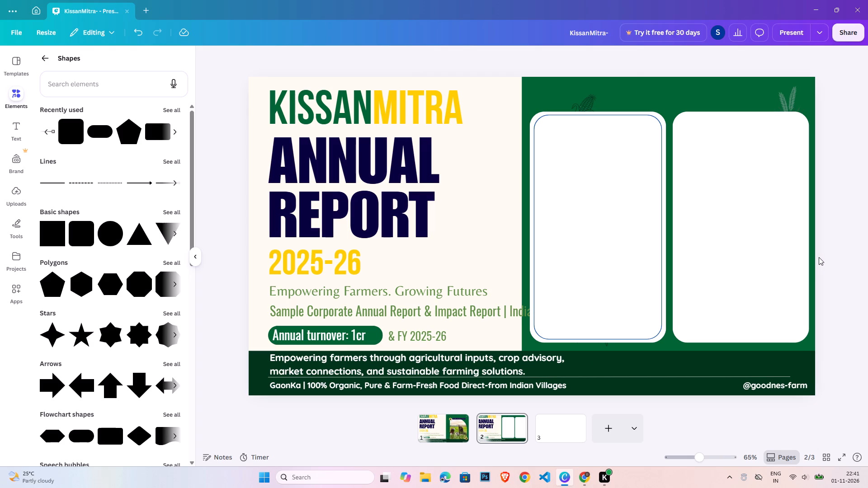
{"action": "left_click", "coordinate": [848, 222]}
Group the left white card with its blue-outlined inner rectangle.
{"action": "left_click", "coordinate": [767, 199]}
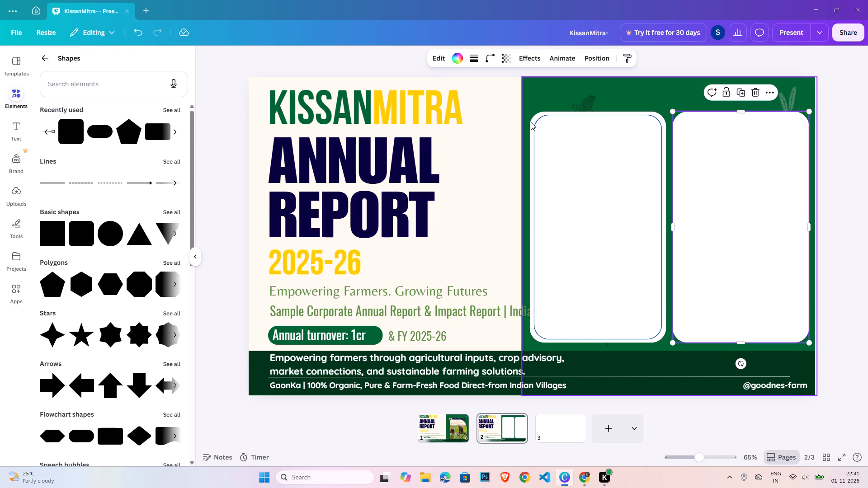
{"action": "left_click", "coordinate": [531, 122]}
{"action": "left_click", "coordinate": [564, 143], "text": "shift"}
{"action": "left_click", "coordinate": [573, 90]}
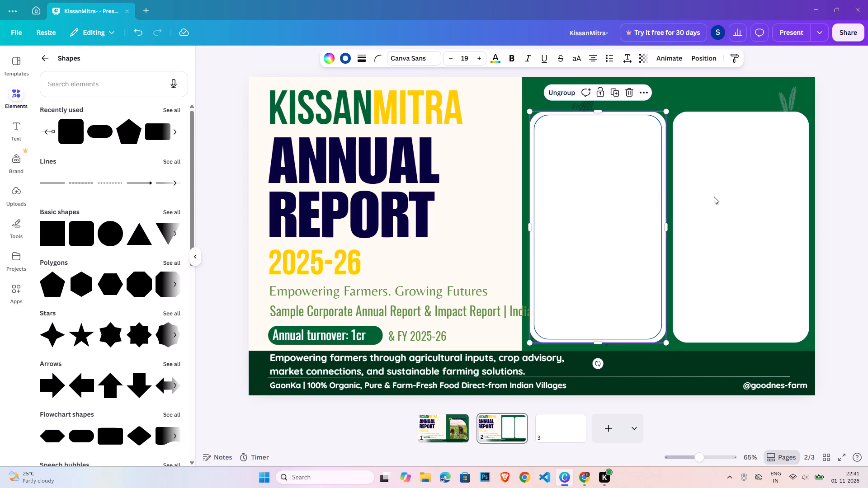
Delete the plain white rounded card on the right half of the green panel.
{"action": "left_click", "coordinate": [724, 202]}
{"action": "key", "text": "Delete"}
Duplicate the blue-outlined card group and place the copy on the right half of the green panel, level with the left card.
{"action": "left_click", "coordinate": [595, 230]}
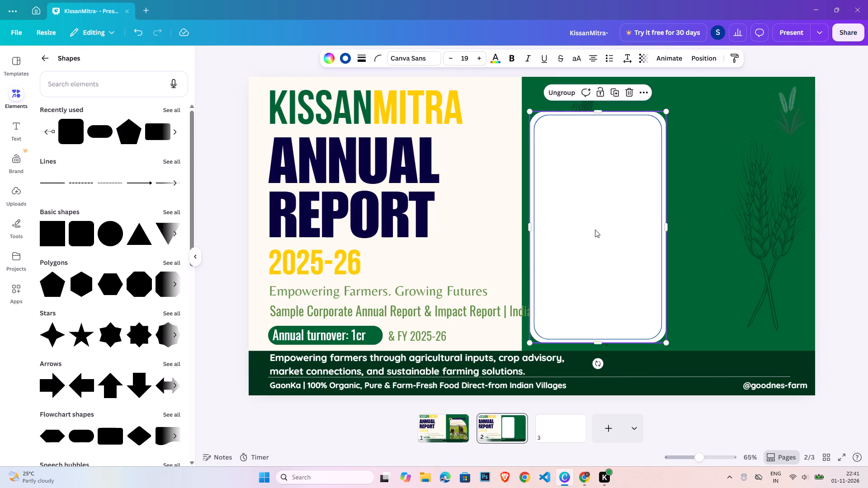
{"action": "key", "text": "ctrl+c"}
{"action": "key", "text": "ctrl+v"}
{"action": "left_click_drag", "start_coordinate": [597, 235], "coordinate": [738, 229]}
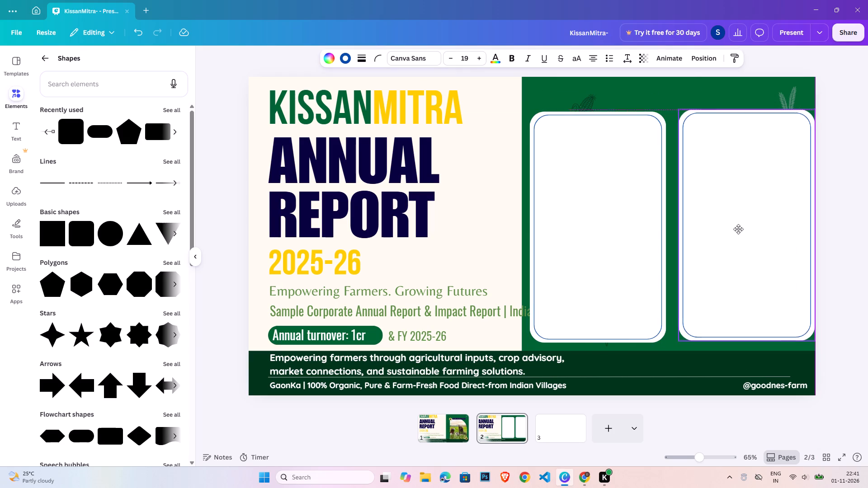
{"action": "left_click_drag", "start_coordinate": [738, 229], "coordinate": [735, 229]}
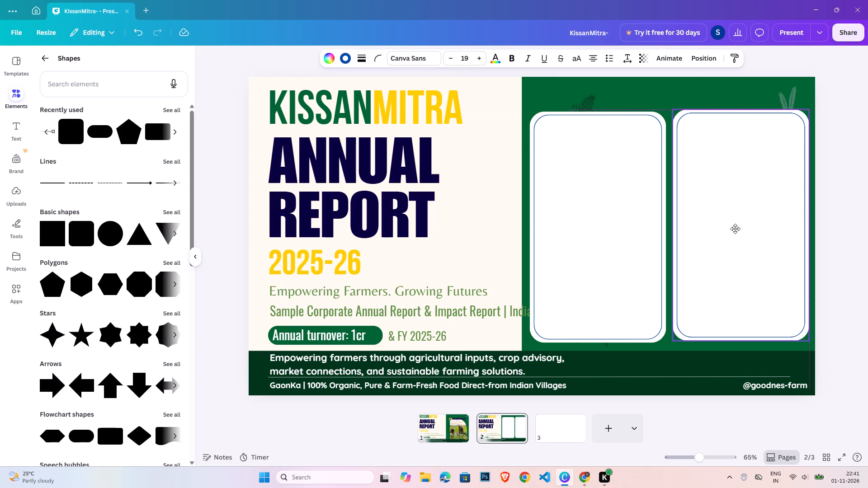
{"action": "left_click_drag", "start_coordinate": [735, 229], "coordinate": [735, 227]}
{"action": "left_click_drag", "start_coordinate": [735, 227], "coordinate": [735, 230]}
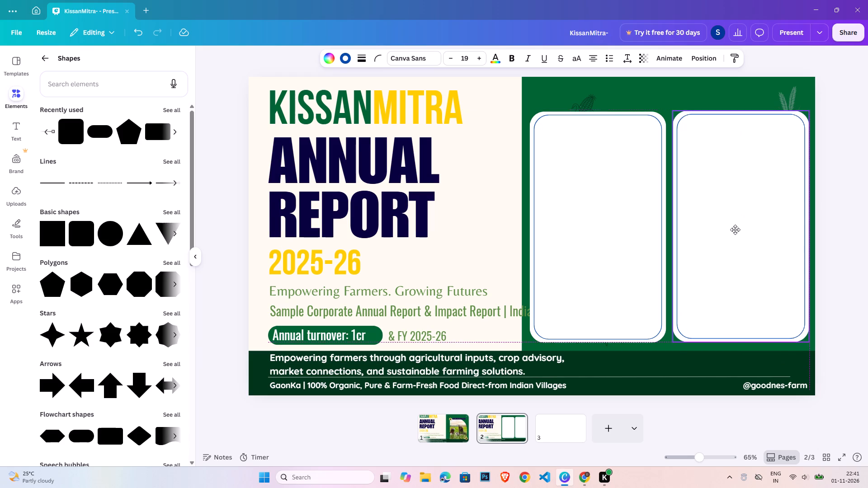
{"action": "left_click_drag", "start_coordinate": [735, 230], "coordinate": [736, 230]}
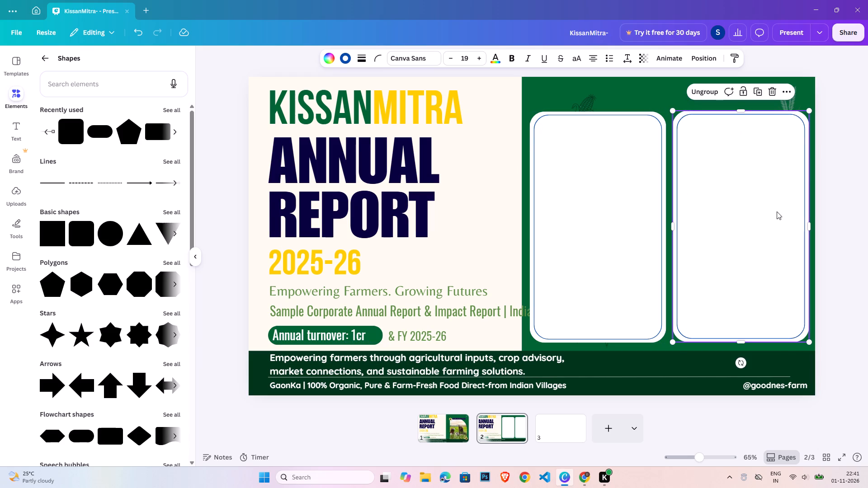
{"action": "left_click", "coordinate": [855, 219]}
{"action": "left_click", "coordinate": [837, 229]}
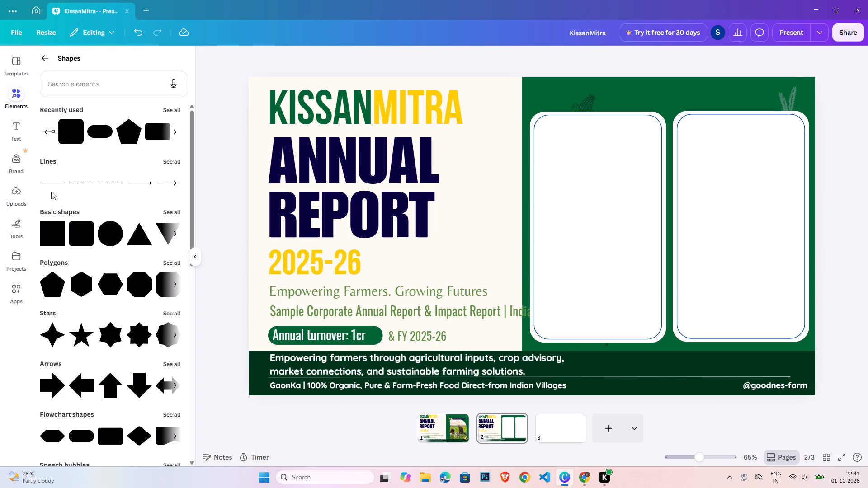
Copy the ANNUAL REPORT heading and place the copy over the upper part of the left white card.
{"action": "left_click", "coordinate": [21, 129]}
{"action": "left_click", "coordinate": [352, 167]}
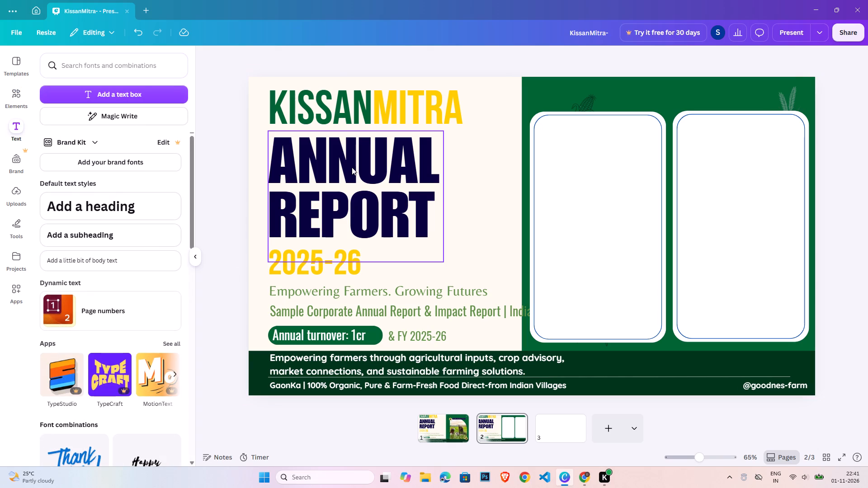
{"action": "key", "text": "ctrl+c"}
{"action": "key", "text": "ctrl+v"}
{"action": "left_click_drag", "start_coordinate": [363, 203], "coordinate": [639, 210]}
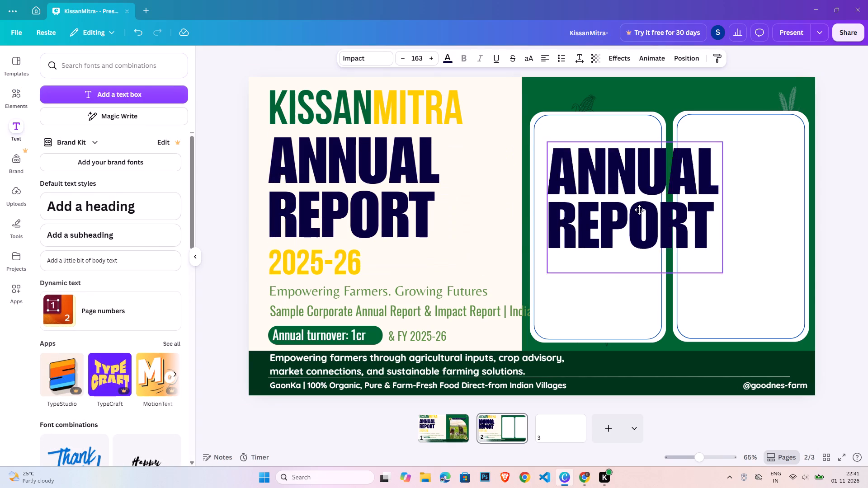
{"action": "left_click_drag", "start_coordinate": [639, 210], "coordinate": [630, 186]}
Replace the copied heading's text with "OUR VISION", split over two lines.
{"action": "double_click", "coordinate": [630, 186]}
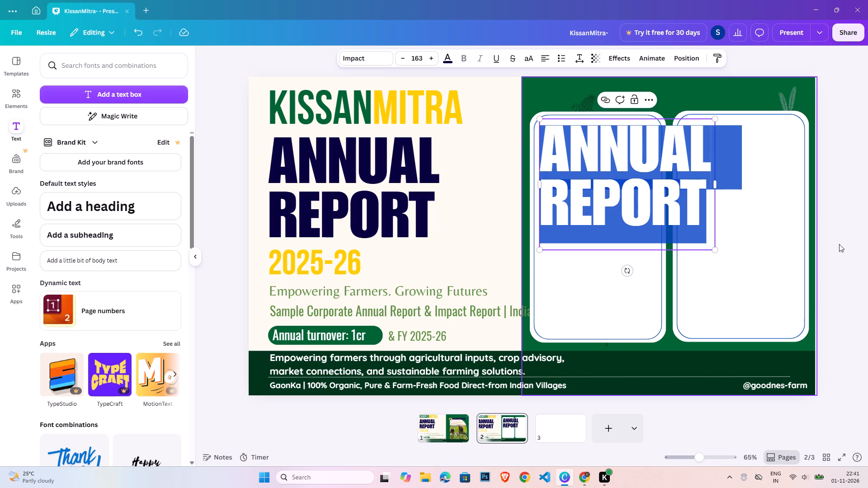
{"action": "key", "text": "shift+o"}
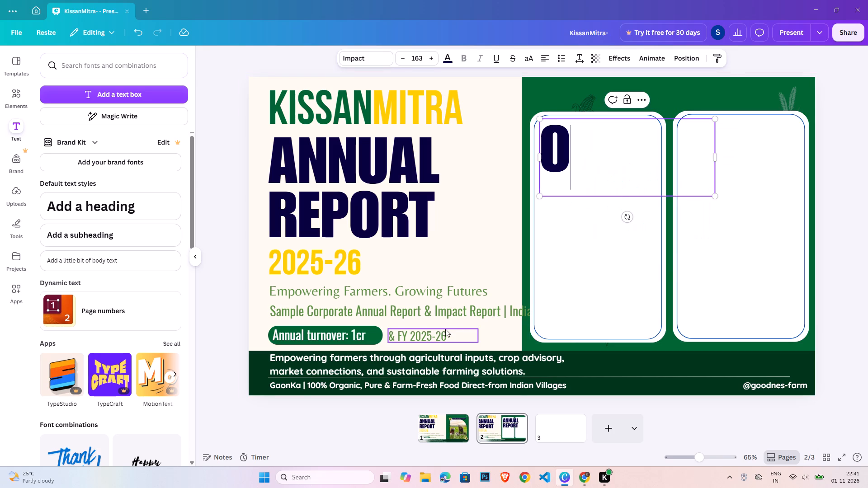
{"action": "type", "text": "UR"}
{"action": "key", "text": "space"}
{"action": "key", "text": "shift+BackSpace"}
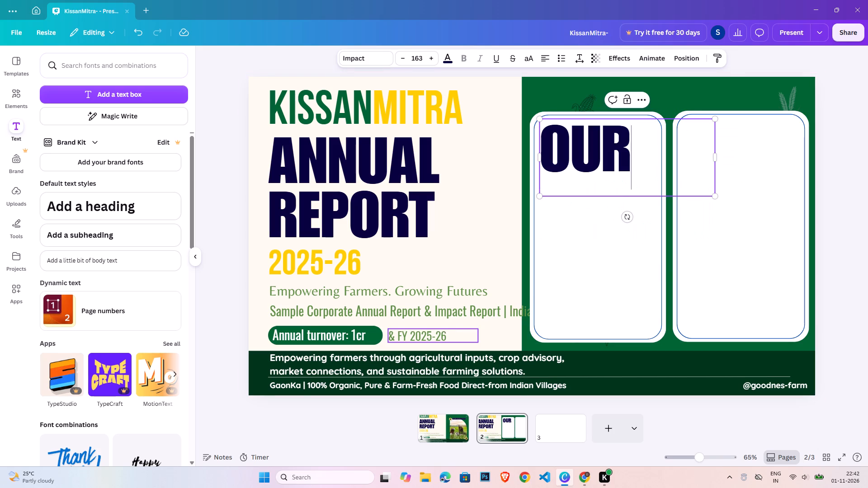
{"action": "key", "text": "shift+Return"}
{"action": "type", "text": "VISION"}
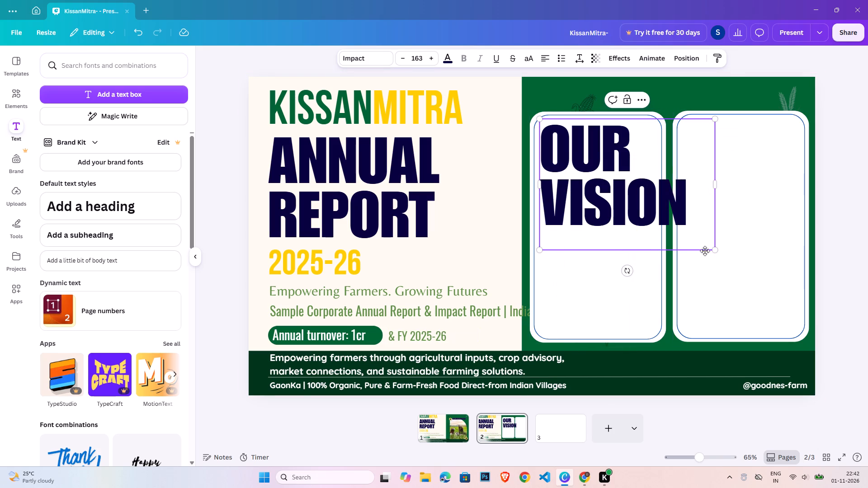
Scale the OUR VISION heading down to about size 65.5 and position it near the top of the left card.
{"action": "left_click_drag", "start_coordinate": [719, 250], "coordinate": [626, 155]}
{"action": "left_click", "coordinate": [821, 189]}
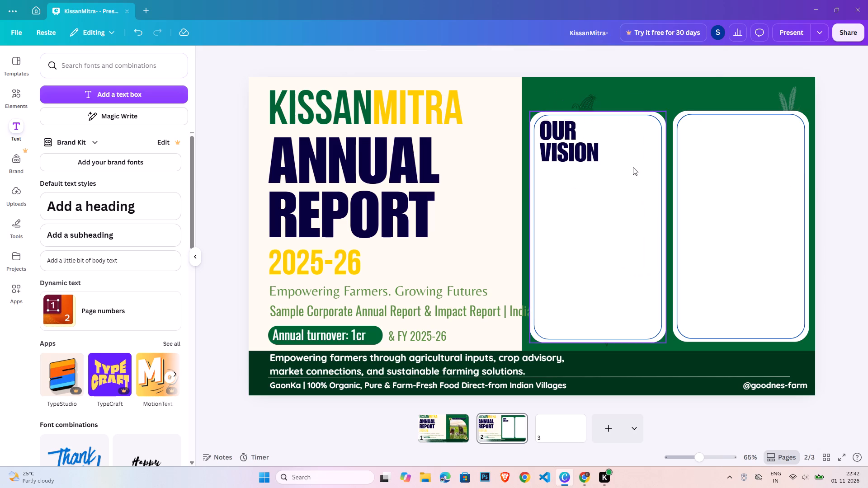
{"action": "left_click_drag", "start_coordinate": [583, 148], "coordinate": [589, 165]}
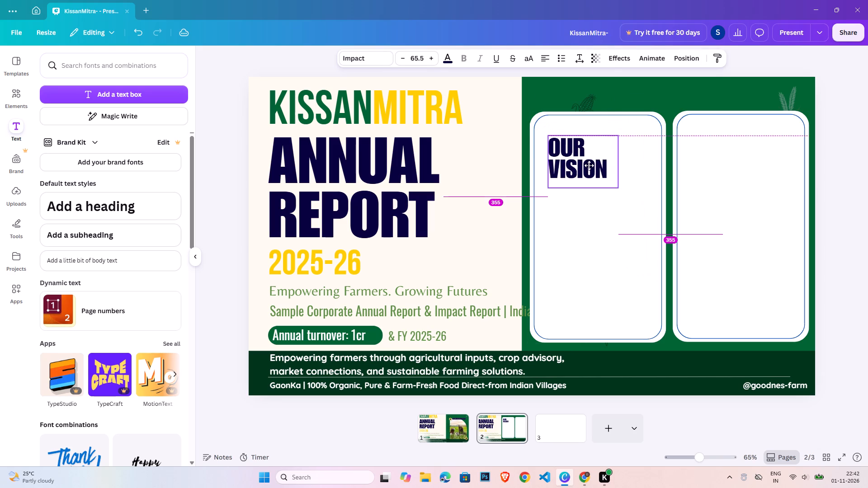
{"action": "left_click_drag", "start_coordinate": [589, 165], "coordinate": [582, 172]}
{"action": "left_click", "coordinate": [838, 192]}
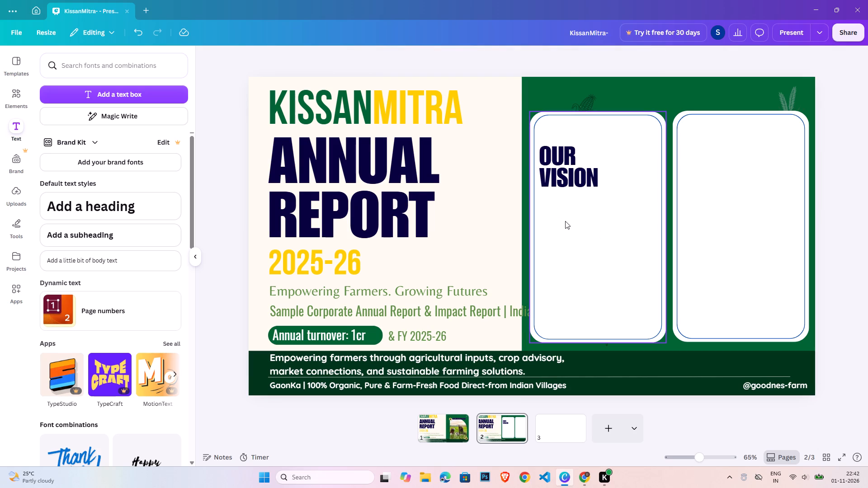
Change the OUR VISION heading's font to Lexend Deca, found among the Corporate fonts.
{"action": "triple_click", "coordinate": [576, 185]}
{"action": "key", "text": "ctrl+a"}
{"action": "left_click", "coordinate": [359, 63]}
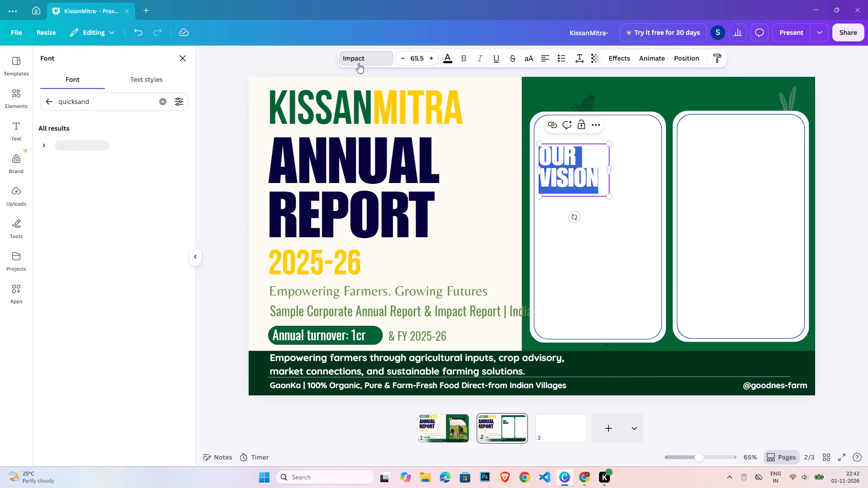
{"action": "left_click", "coordinate": [66, 144]}
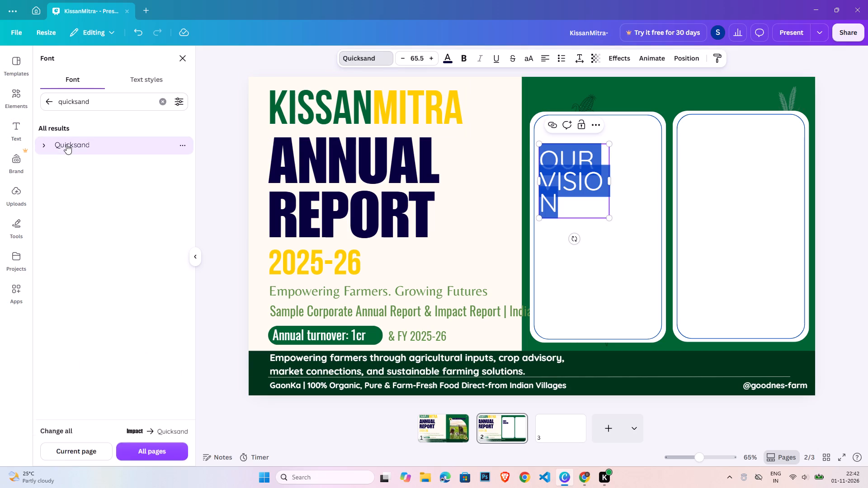
{"action": "left_click", "coordinate": [47, 101]}
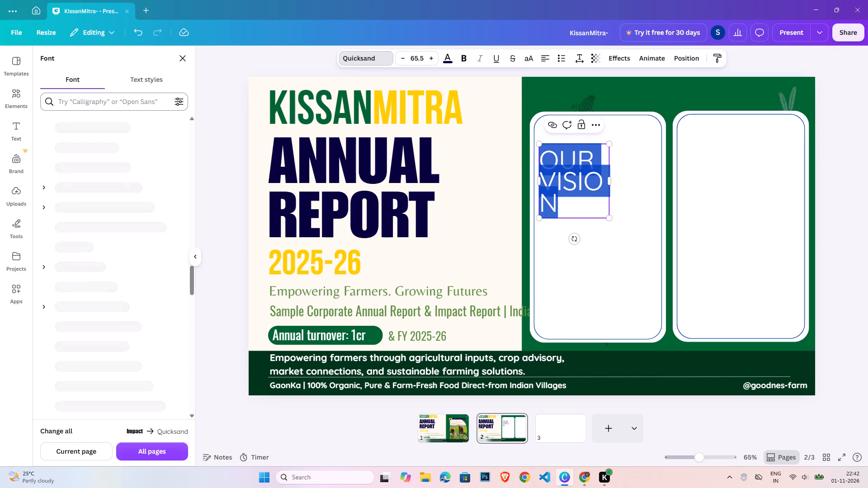
{"action": "left_click", "coordinate": [93, 103]}
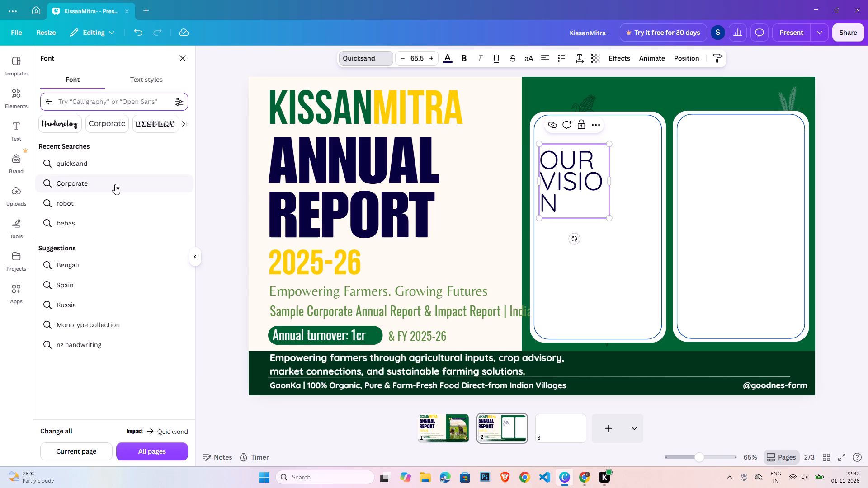
{"action": "left_click", "coordinate": [115, 184]}
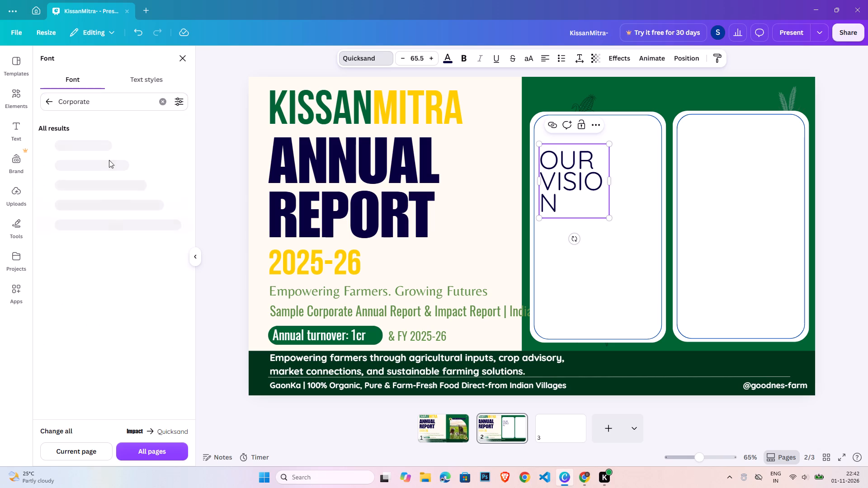
{"action": "left_click", "coordinate": [109, 282]}
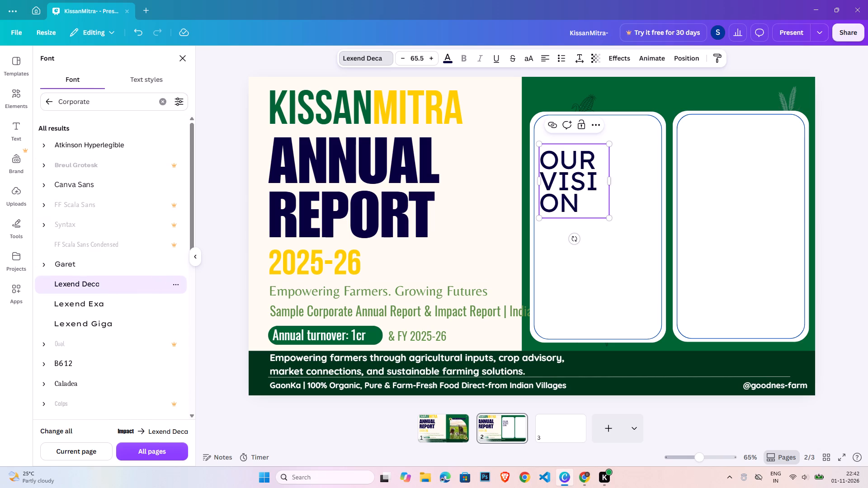
Widen the OUR VISION text box so that VISION fits on a single line.
{"action": "left_click_drag", "start_coordinate": [609, 180], "coordinate": [615, 179]}
{"action": "left_click_drag", "start_coordinate": [608, 181], "coordinate": [603, 182]}
{"action": "left_click_drag", "start_coordinate": [611, 181], "coordinate": [635, 181]}
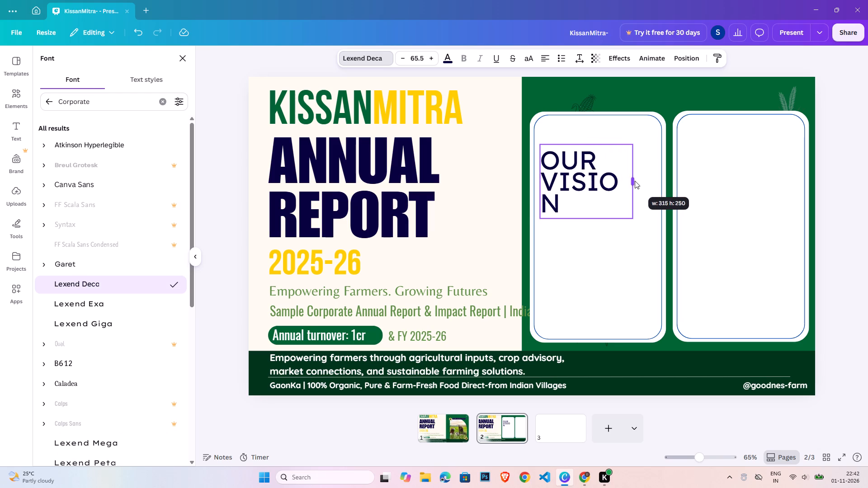
{"action": "left_click_drag", "start_coordinate": [635, 181], "coordinate": [642, 181]}
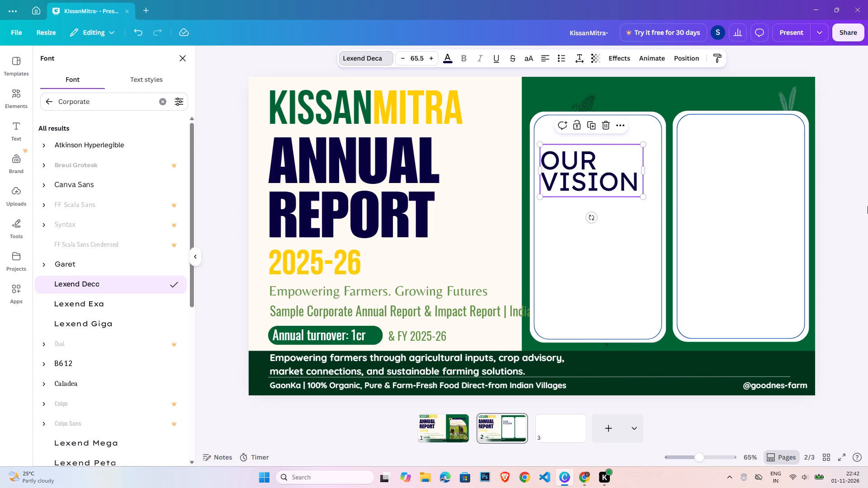
{"action": "left_click", "coordinate": [867, 206]}
{"action": "left_click", "coordinate": [855, 207]}
Move the OUR VISION heading against the left edge of the left card's blue outline.
{"action": "left_click_drag", "start_coordinate": [625, 182], "coordinate": [623, 182]}
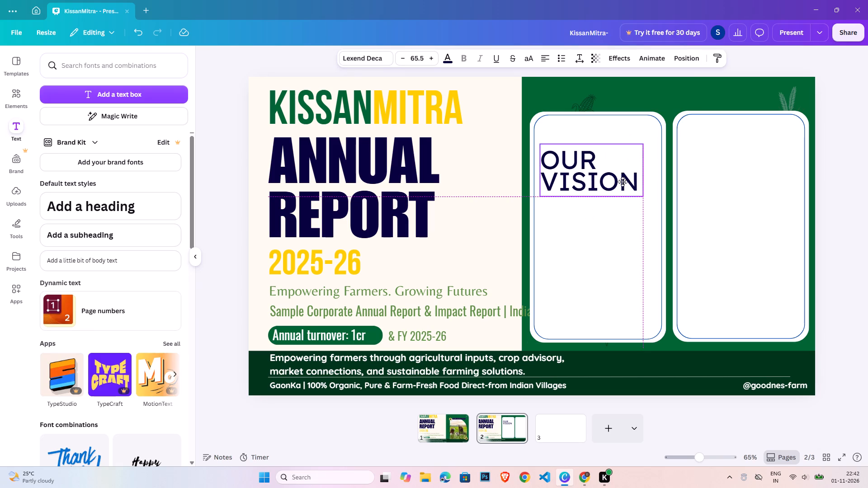
{"action": "left_click_drag", "start_coordinate": [623, 182], "coordinate": [621, 182]}
{"action": "double_click", "coordinate": [826, 214]}
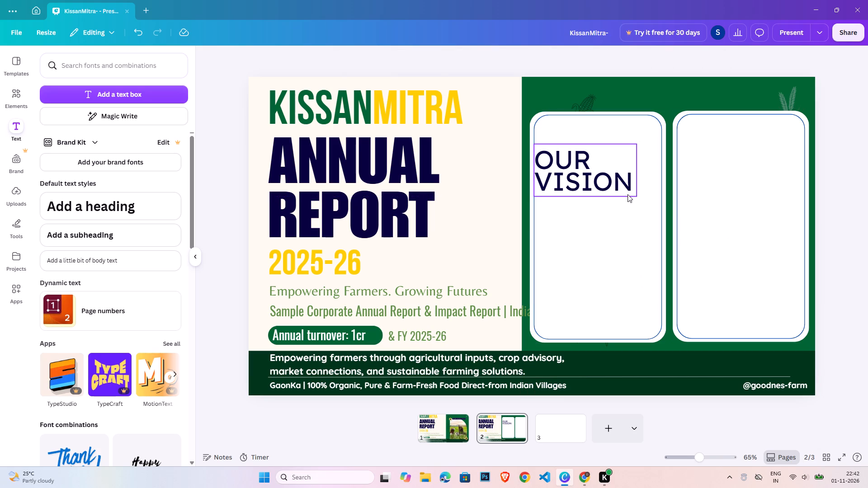
{"action": "left_click", "coordinate": [849, 220]}
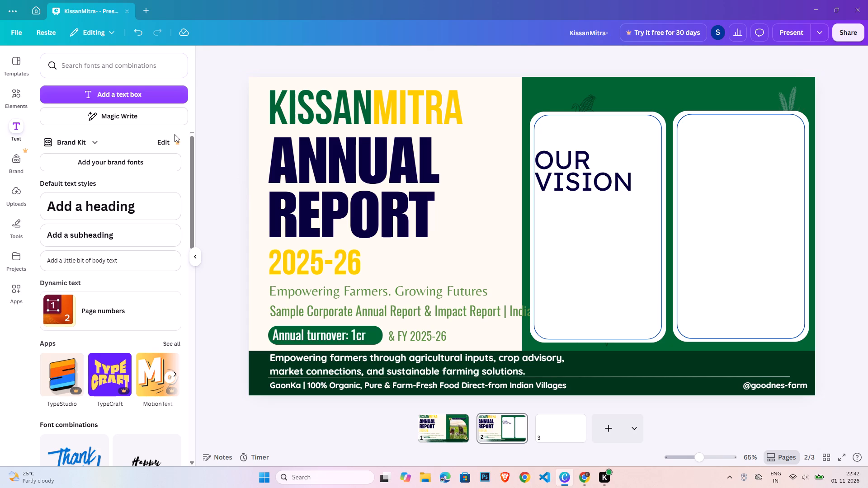
Add a circle, shrink it to a small badge and place it in the left card's upper-right corner above VISION.
{"action": "left_click", "coordinate": [19, 95]}
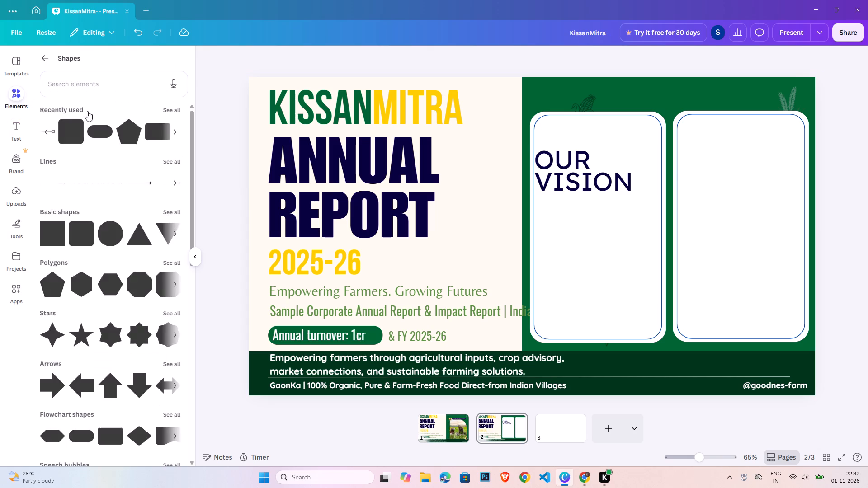
{"action": "left_click", "coordinate": [106, 238]}
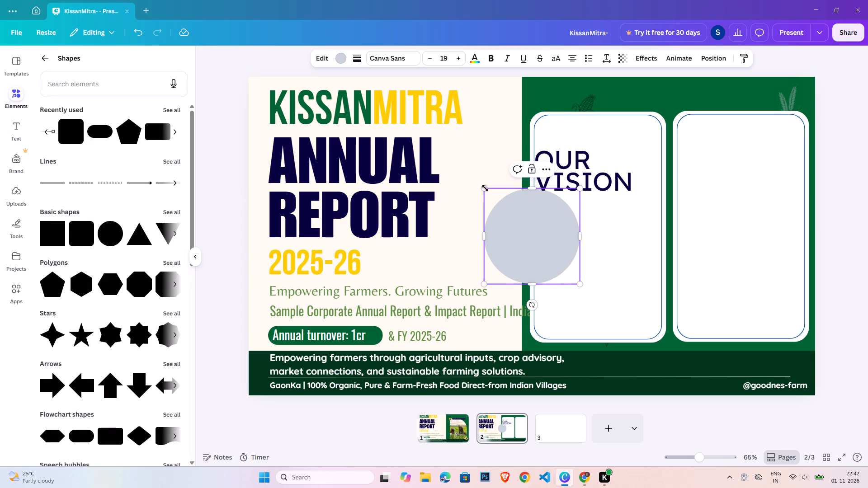
{"action": "left_click_drag", "start_coordinate": [485, 188], "coordinate": [528, 228]}
{"action": "left_click_drag", "start_coordinate": [560, 270], "coordinate": [631, 188]}
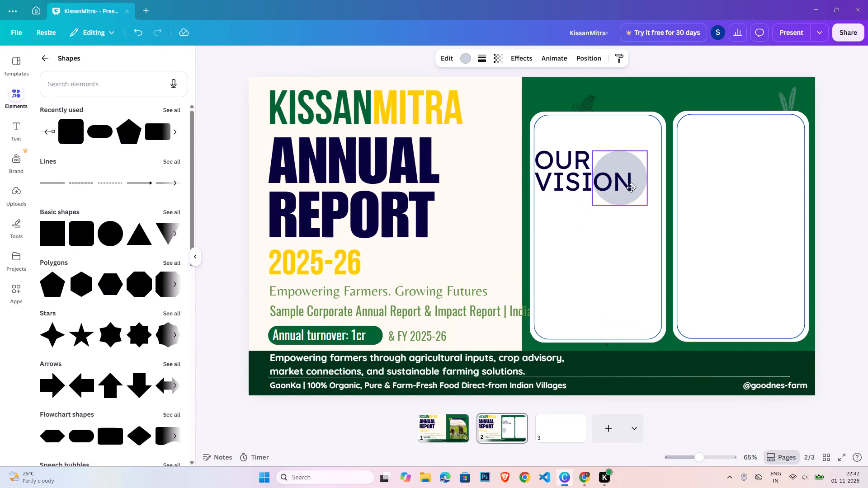
{"action": "left_click_drag", "start_coordinate": [631, 188], "coordinate": [641, 163]}
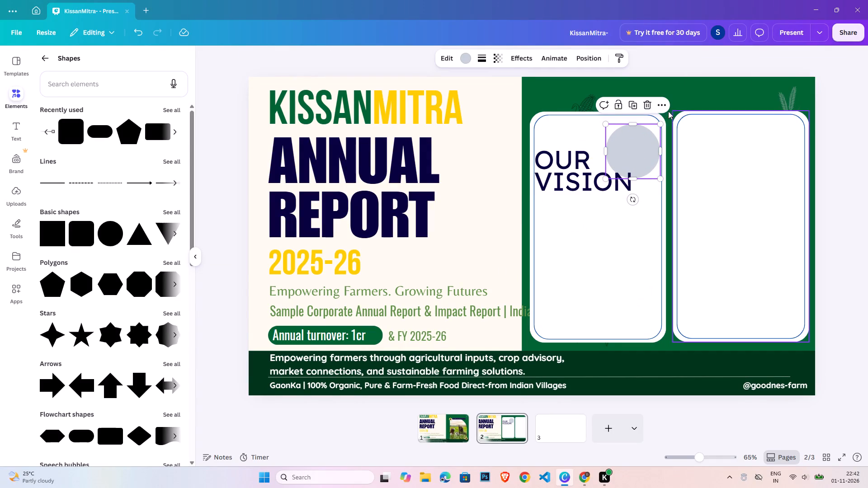
{"action": "left_click_drag", "start_coordinate": [661, 122], "coordinate": [637, 148]}
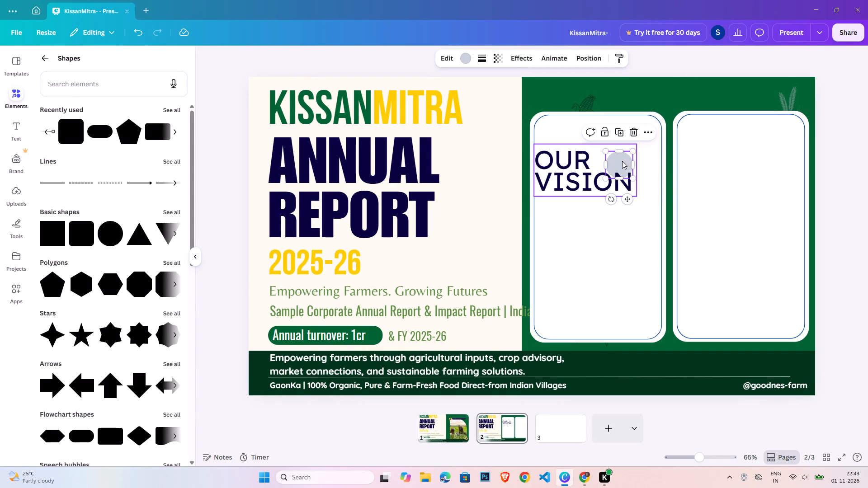
{"action": "left_click_drag", "start_coordinate": [622, 161], "coordinate": [641, 141]}
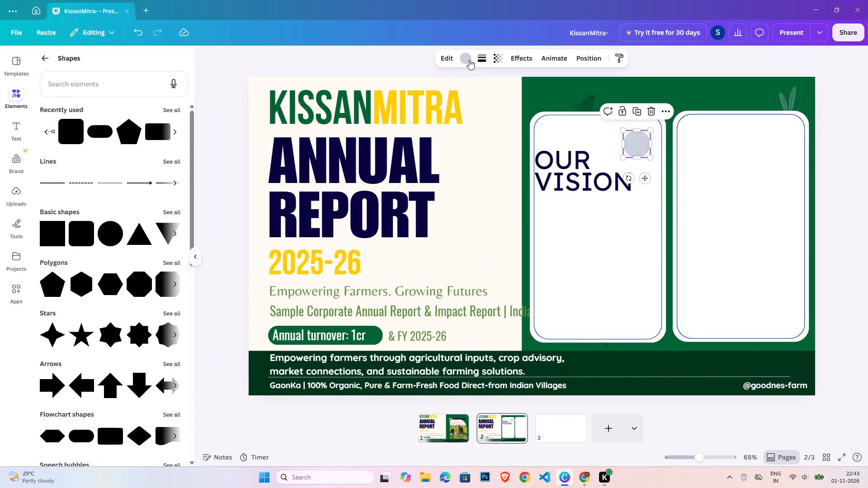
Fill the small circle with the light yellow default solid colour.
{"action": "left_click", "coordinate": [469, 60]}
{"action": "left_click", "coordinate": [116, 452]}
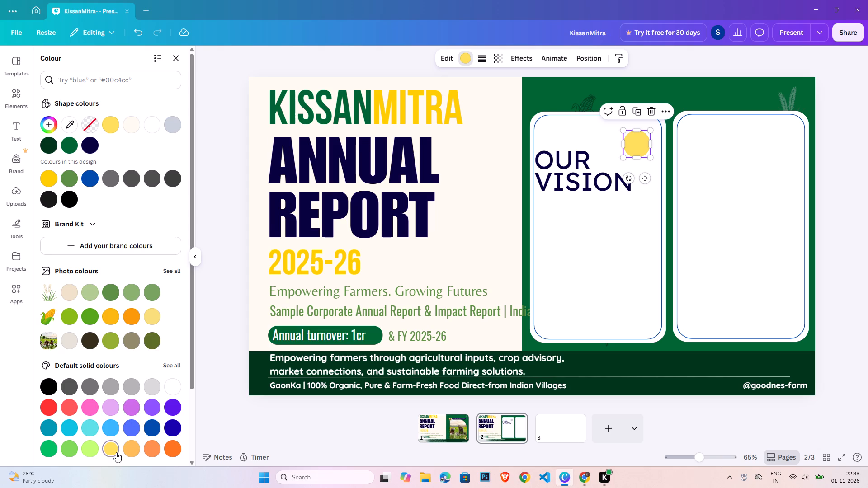
Search the elements for graph graphics and add the outlined three-bar graph with a rising arrow to page 2.
{"action": "left_click", "coordinate": [11, 92]}
{"action": "left_click", "coordinate": [75, 81]}
{"action": "type", "text": "gra"}
{"action": "type", "text": "ph"}
{"action": "key", "text": "Return"}
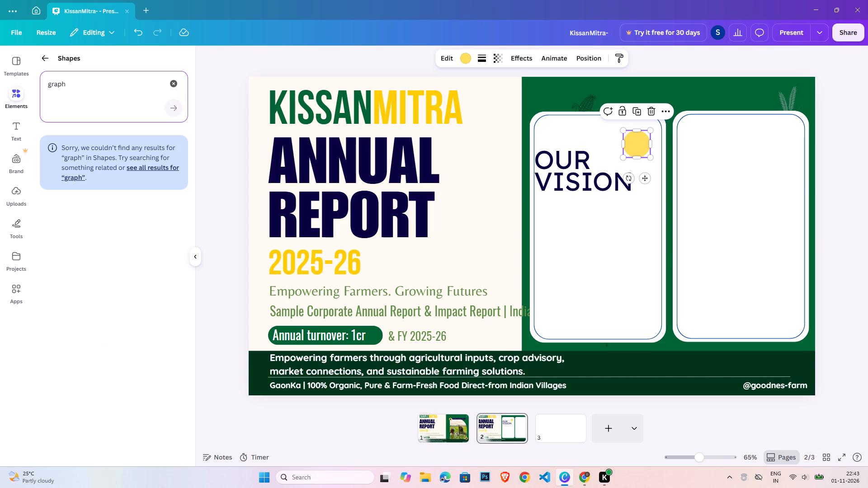
{"action": "left_click", "coordinate": [45, 55]}
{"action": "left_click", "coordinate": [83, 68]}
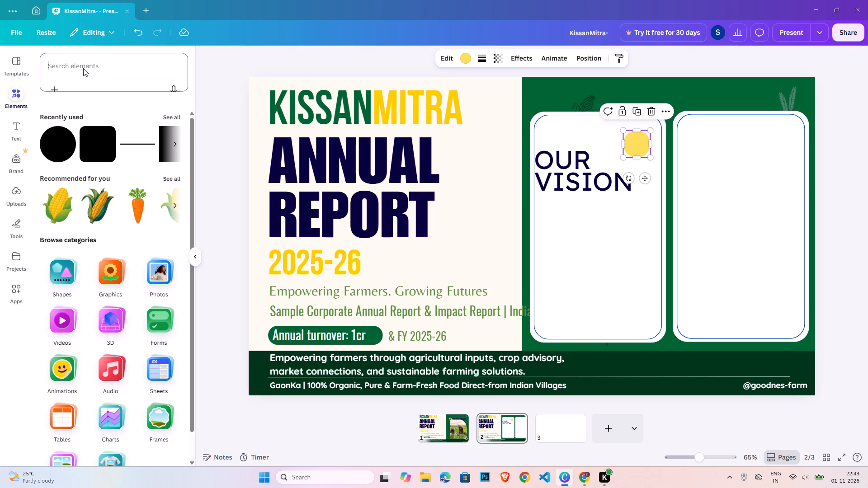
{"action": "type", "text": "graph"}
{"action": "key", "text": "Return"}
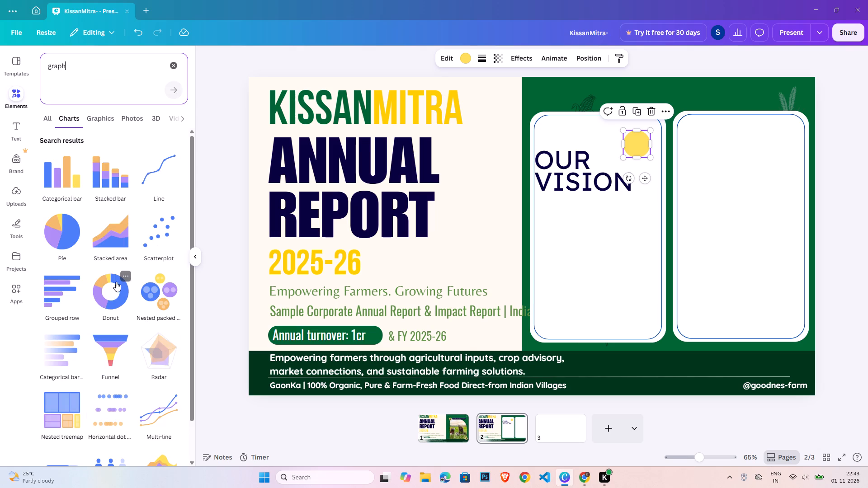
{"action": "left_click", "coordinate": [52, 119]}
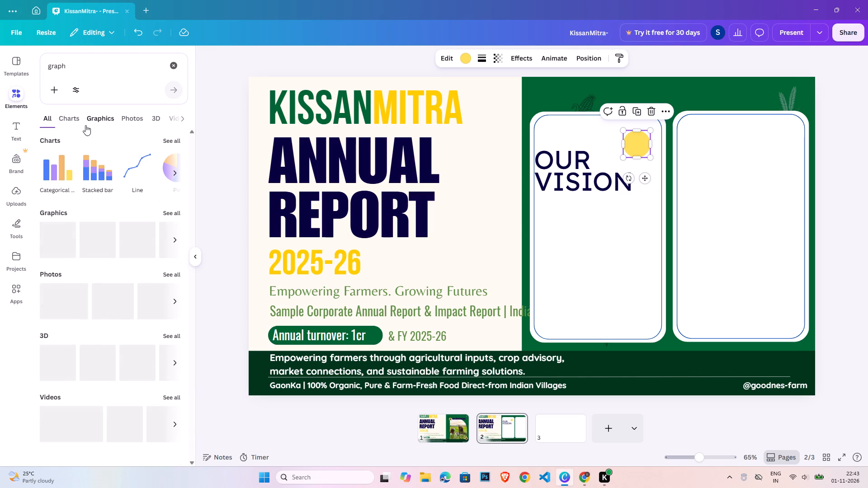
{"action": "left_click", "coordinate": [171, 212]}
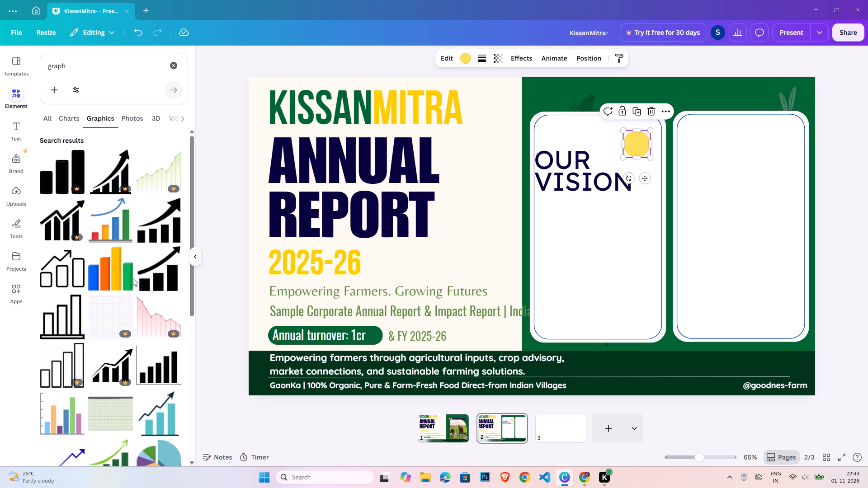
{"action": "left_click", "coordinate": [59, 275]}
Shrink the graph icon to badge size and place it on the yellow circle in the left card.
{"action": "left_click_drag", "start_coordinate": [611, 171], "coordinate": [509, 242]}
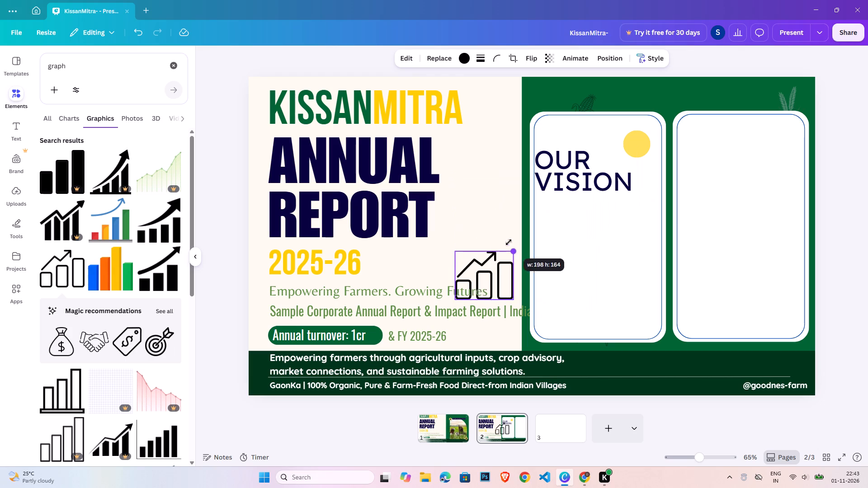
{"action": "left_click_drag", "start_coordinate": [509, 242], "coordinate": [495, 257]}
{"action": "left_click_drag", "start_coordinate": [493, 272], "coordinate": [492, 272]}
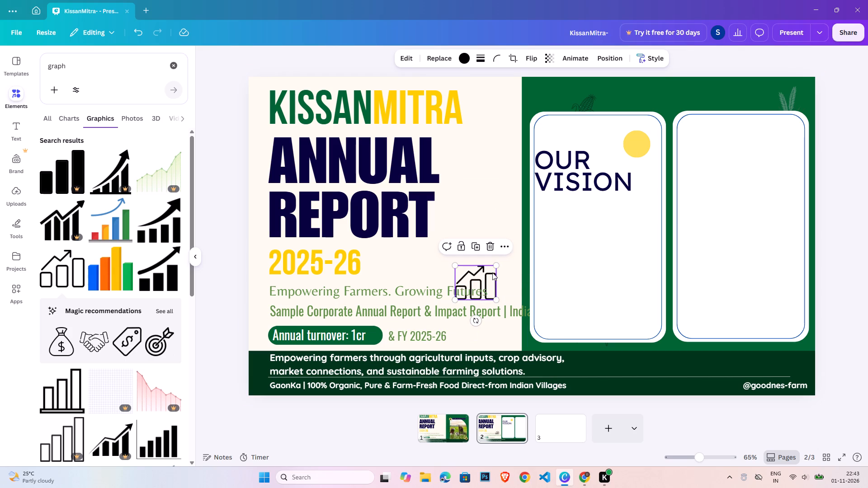
{"action": "left_click_drag", "start_coordinate": [492, 272], "coordinate": [664, 141]}
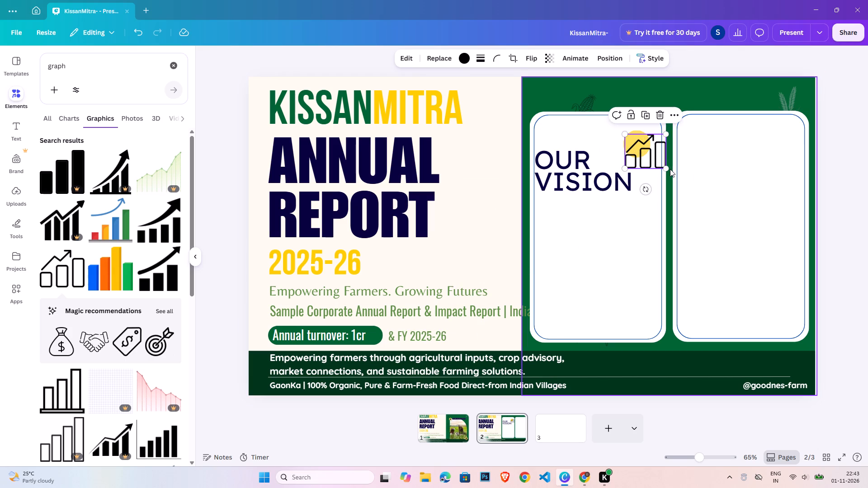
{"action": "left_click_drag", "start_coordinate": [667, 169], "coordinate": [646, 148]}
{"action": "left_click_drag", "start_coordinate": [634, 140], "coordinate": [639, 142]}
Align the graph icon and the yellow circle to each other's middle.
{"action": "left_click", "coordinate": [639, 155]}
{"action": "left_click", "coordinate": [643, 146], "text": "shift"}
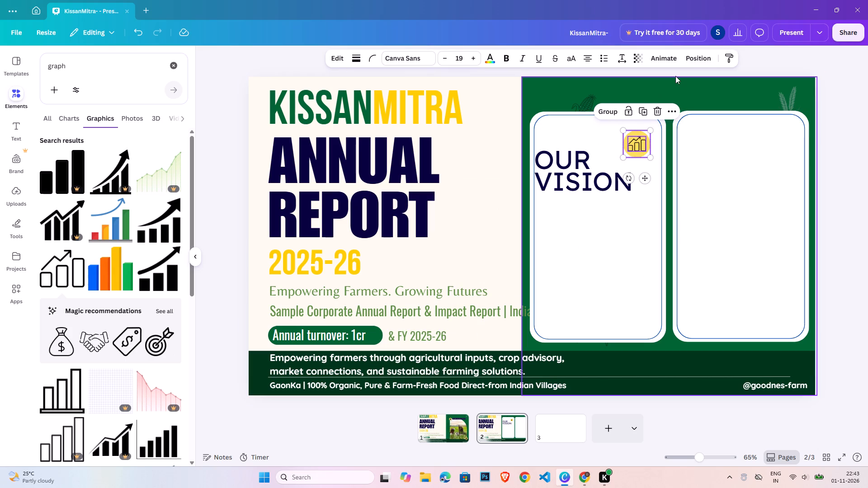
{"action": "left_click", "coordinate": [693, 63]}
{"action": "left_click", "coordinate": [99, 190]}
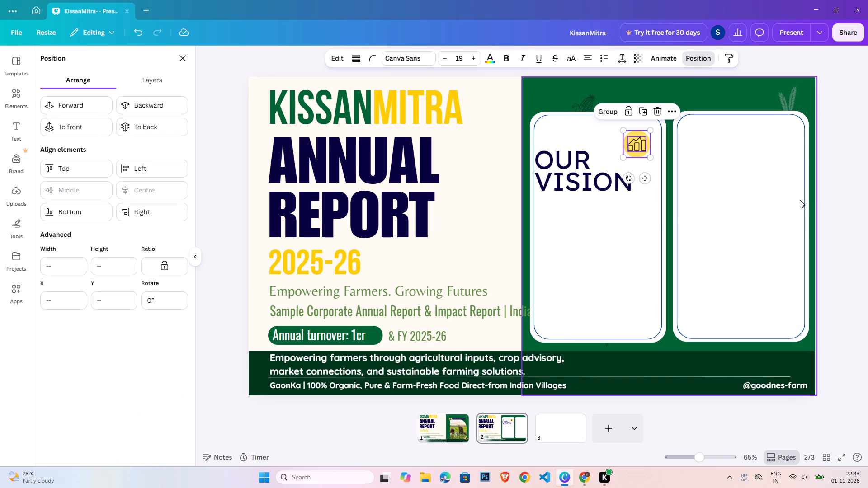
{"action": "double_click", "coordinate": [826, 197]}
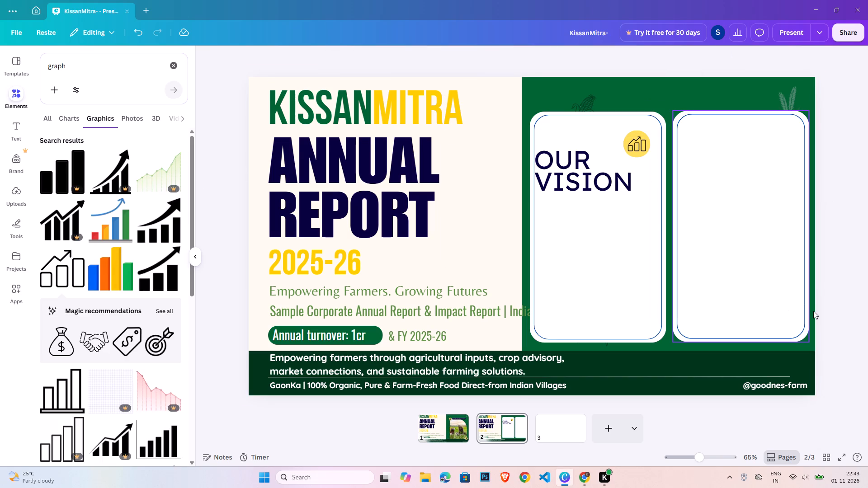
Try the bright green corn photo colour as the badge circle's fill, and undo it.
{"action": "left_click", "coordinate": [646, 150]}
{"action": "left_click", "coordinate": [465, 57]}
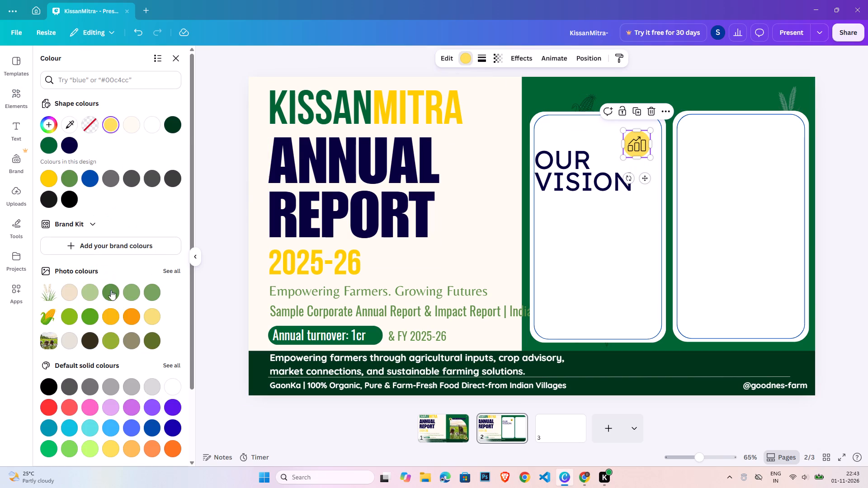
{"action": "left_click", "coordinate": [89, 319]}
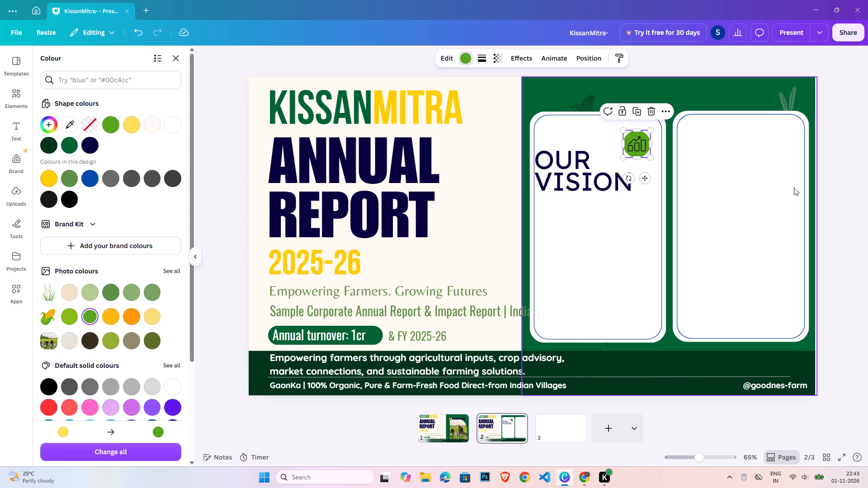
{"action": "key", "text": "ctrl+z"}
Recolour the graph icon with the dark olive green photo colour.
{"action": "left_click", "coordinate": [636, 141]}
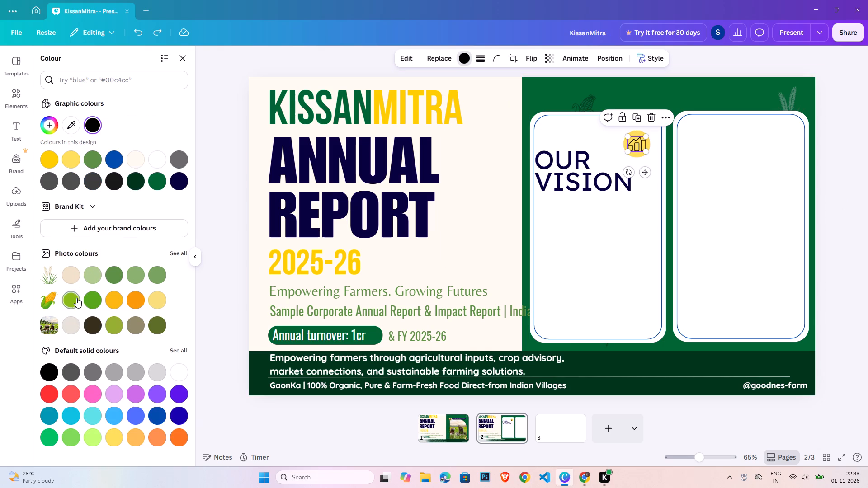
{"action": "left_click", "coordinate": [157, 328]}
{"action": "double_click", "coordinate": [816, 211]}
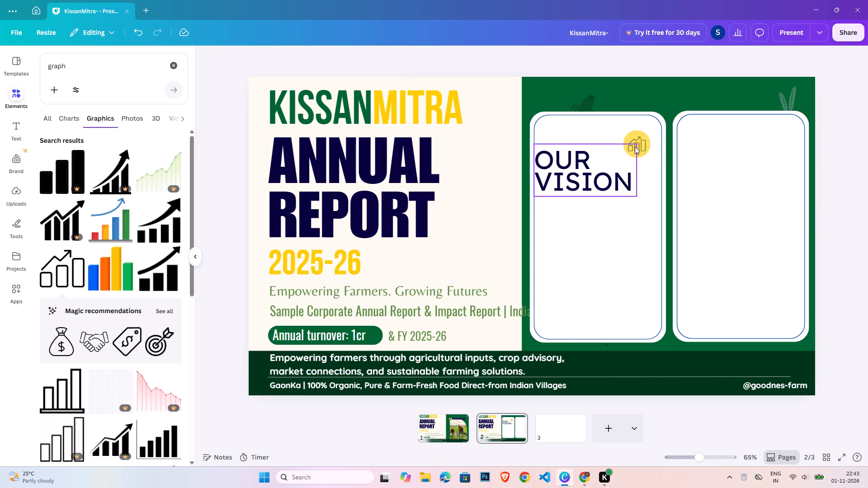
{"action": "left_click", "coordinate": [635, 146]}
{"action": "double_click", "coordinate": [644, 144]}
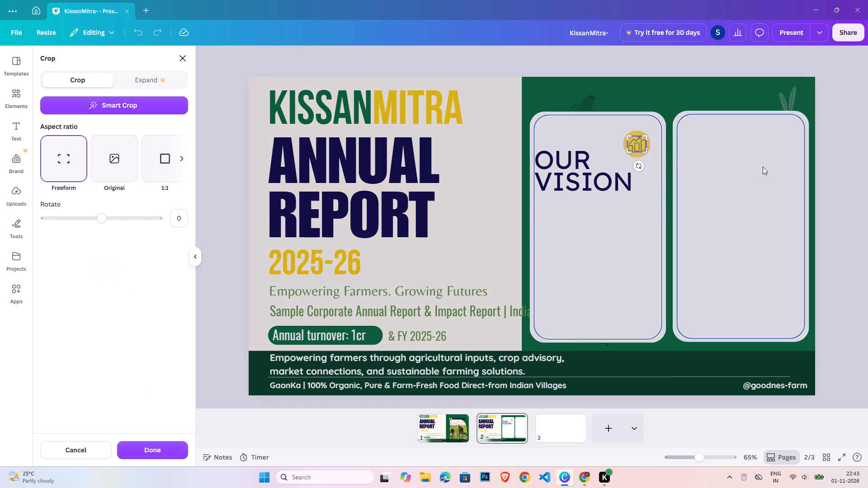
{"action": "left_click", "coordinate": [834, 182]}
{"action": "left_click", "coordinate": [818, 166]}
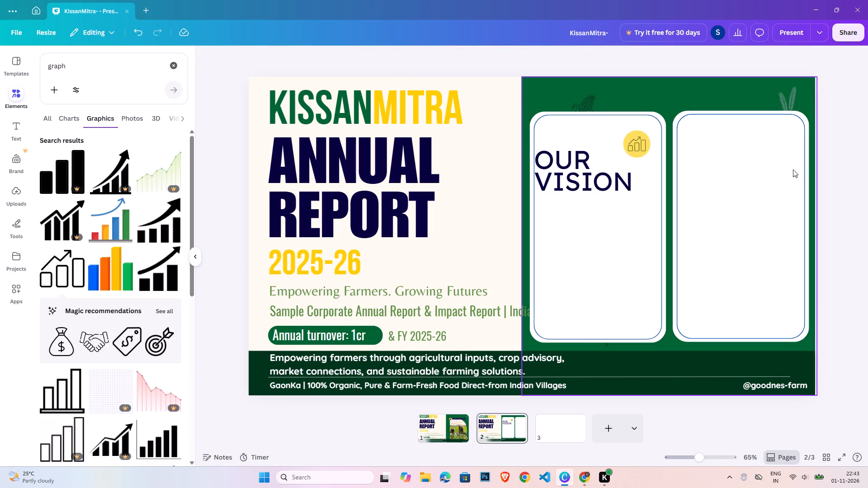
Enlarge the graph icon slightly so it fills more of the yellow circle, and reposition it inside.
{"action": "left_click", "coordinate": [638, 143]}
{"action": "left_click", "coordinate": [720, 452]}
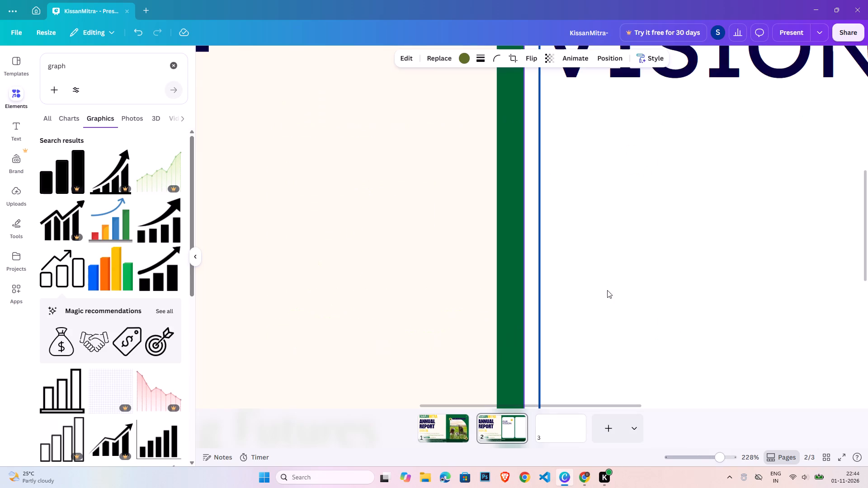
{"action": "scroll", "coordinate": [591, 272], "scroll_direction": "up", "scroll_amount": 8}
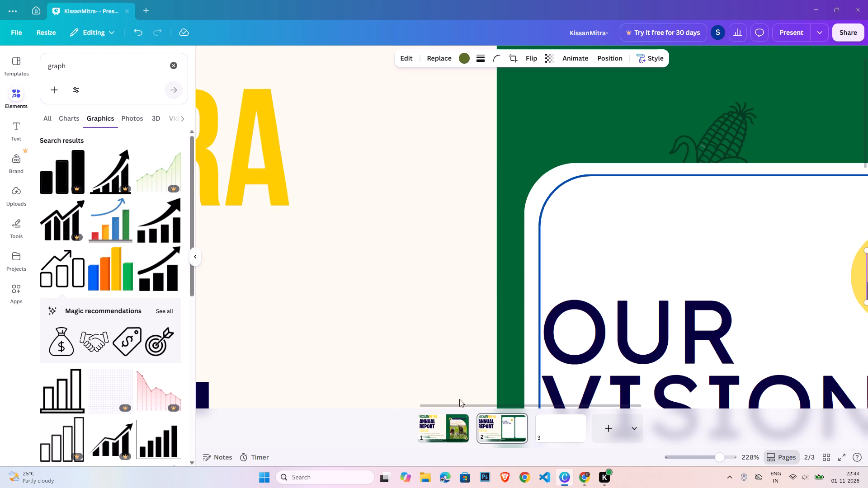
{"action": "left_click_drag", "start_coordinate": [465, 405], "coordinate": [585, 397]}
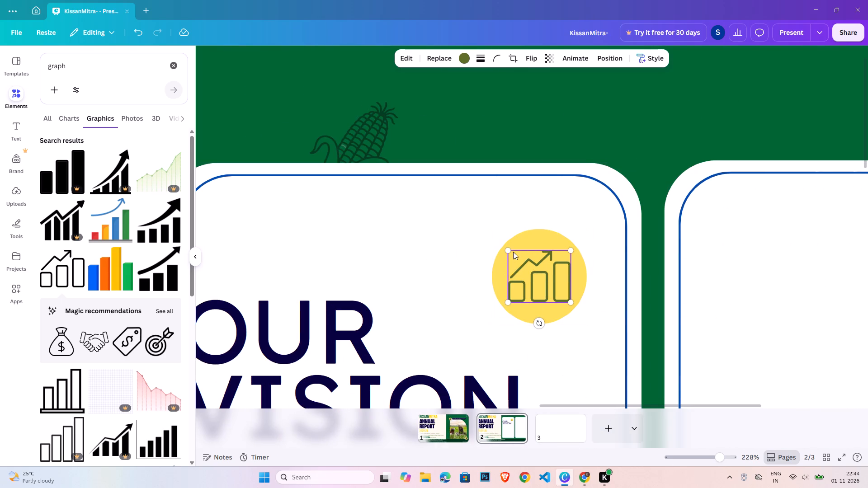
{"action": "left_click_drag", "start_coordinate": [510, 249], "coordinate": [501, 244]}
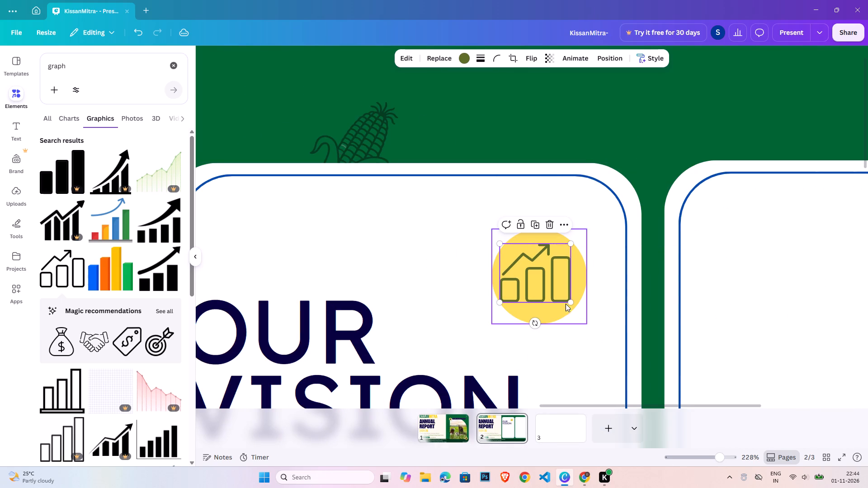
{"action": "left_click_drag", "start_coordinate": [573, 304], "coordinate": [572, 300]}
{"action": "left_click_drag", "start_coordinate": [537, 277], "coordinate": [541, 279]}
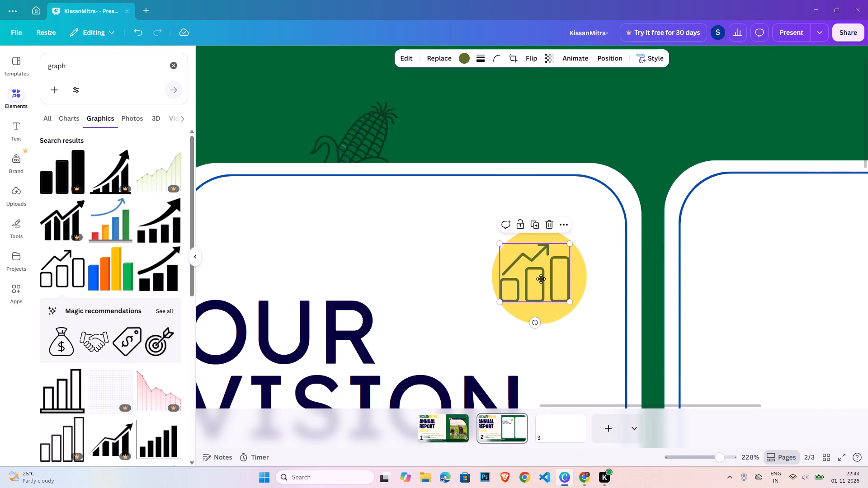
{"action": "left_click_drag", "start_coordinate": [541, 279], "coordinate": [541, 279]}
Align the enlarged graph icon and the yellow circle to each other's middle.
{"action": "left_click", "coordinate": [553, 312]}
{"action": "left_click", "coordinate": [556, 287], "text": "shift"}
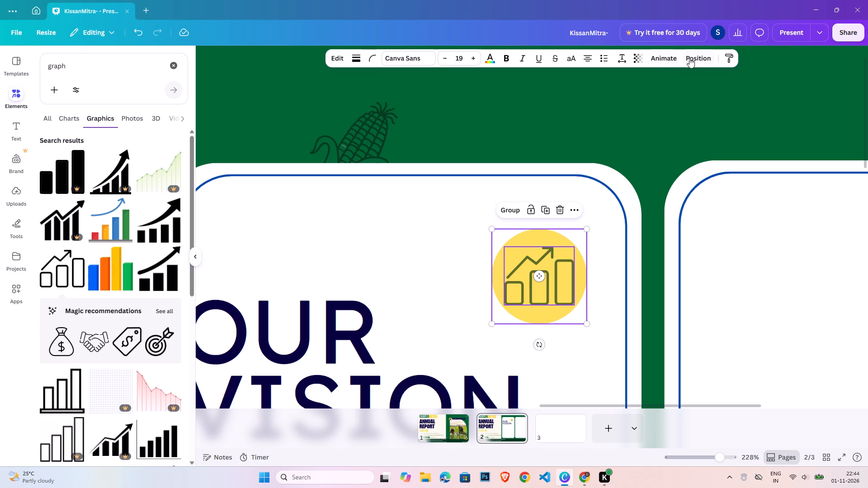
{"action": "left_click", "coordinate": [689, 58]}
{"action": "left_click", "coordinate": [106, 193]}
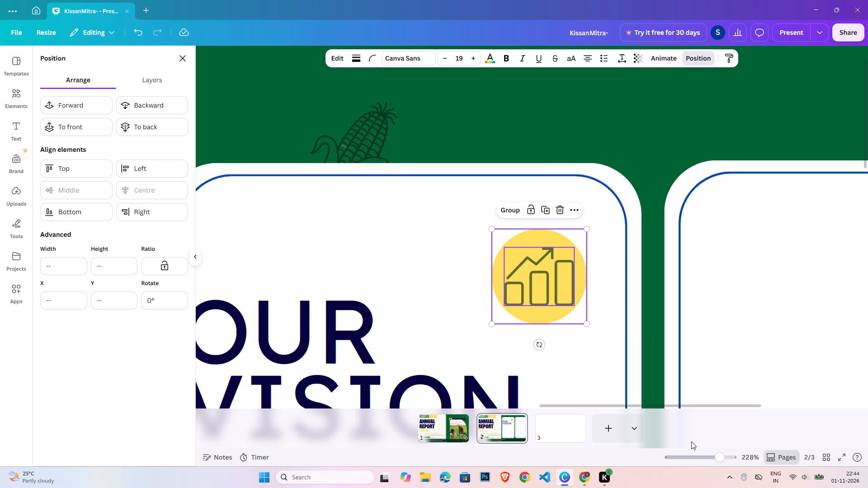
{"action": "left_click", "coordinate": [708, 455]}
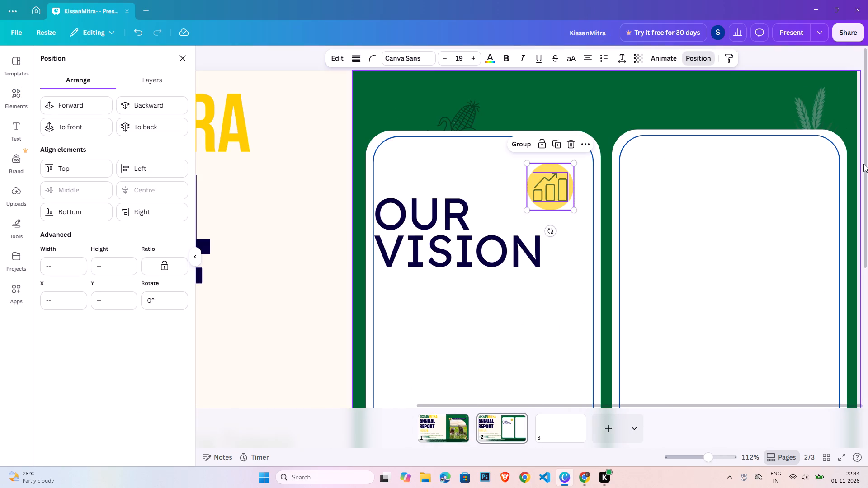
{"action": "left_click", "coordinate": [860, 164]}
{"action": "left_click", "coordinate": [839, 166]}
Shrink the graph icon slightly and align it with the yellow circle on both centre and middle.
{"action": "left_click", "coordinate": [549, 189]}
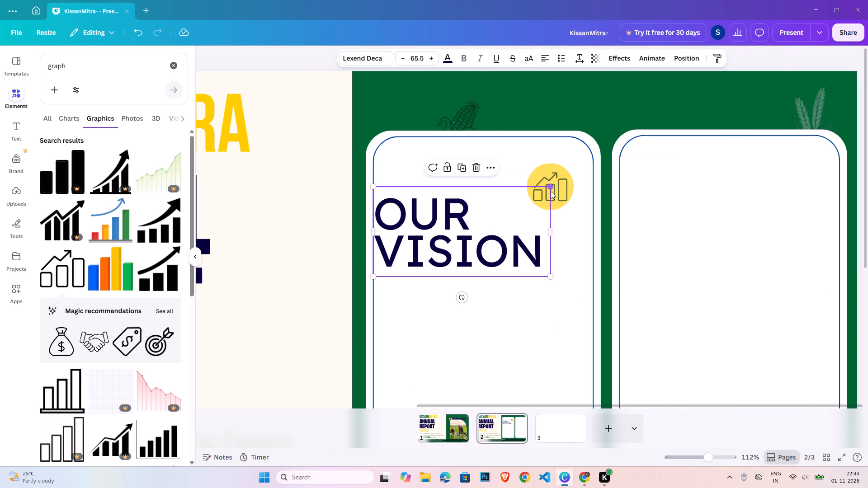
{"action": "left_click", "coordinate": [564, 189]}
{"action": "left_click", "coordinate": [569, 204]}
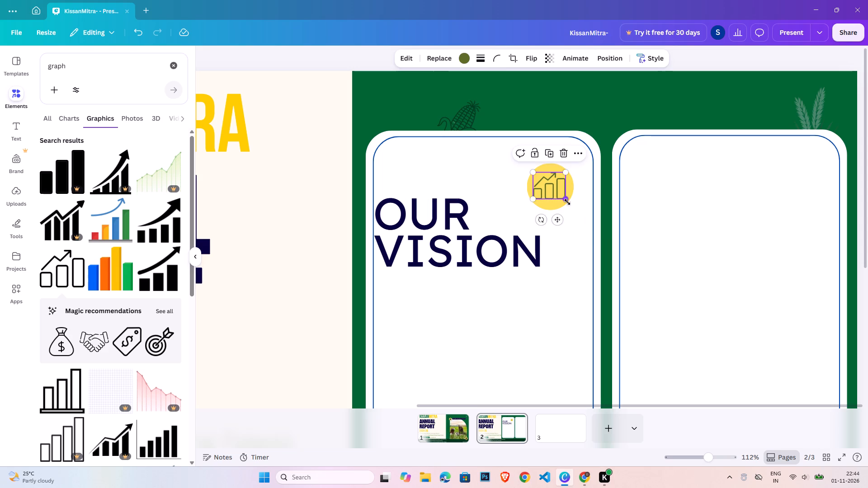
{"action": "left_click", "coordinate": [570, 190]}
{"action": "left_click", "coordinate": [561, 190], "text": "shift"}
{"action": "left_click", "coordinate": [703, 52]}
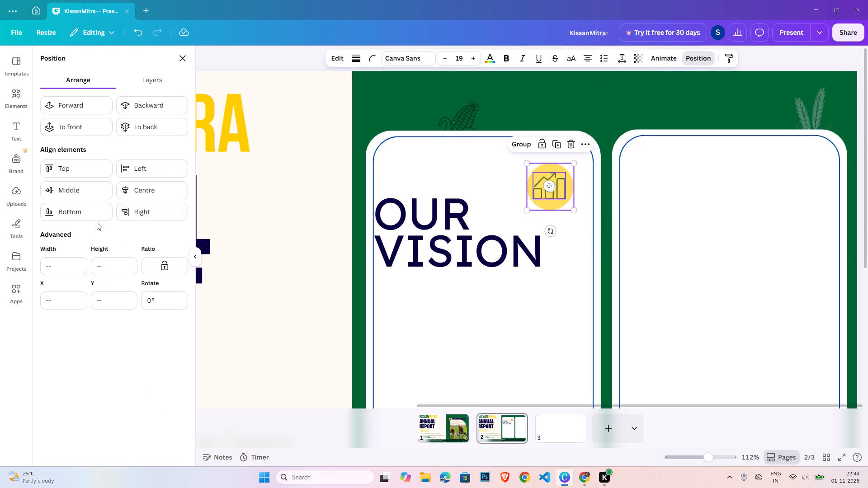
{"action": "left_click", "coordinate": [132, 190]}
{"action": "left_click", "coordinate": [104, 192]}
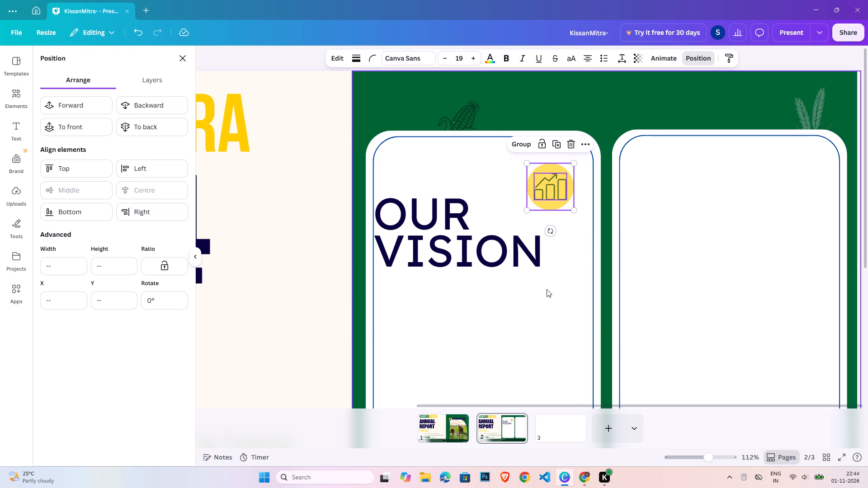
Duplicate the two-line tagline from the dark green footer and place the copy directly below the OUR VISION heading, flush with its left edge.
{"action": "left_click", "coordinate": [541, 282]}
{"action": "scroll", "coordinate": [529, 336], "scroll_direction": "down", "scroll_amount": 3}
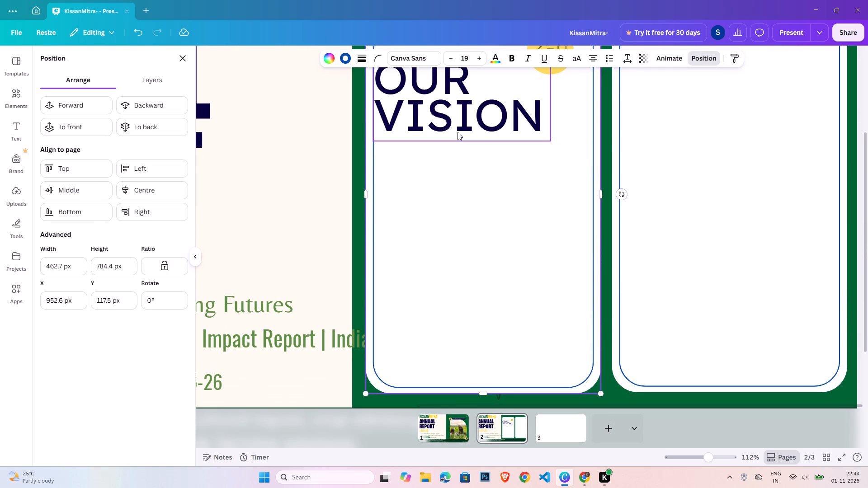
{"action": "left_click", "coordinate": [704, 457]}
{"action": "left_click", "coordinate": [702, 456]}
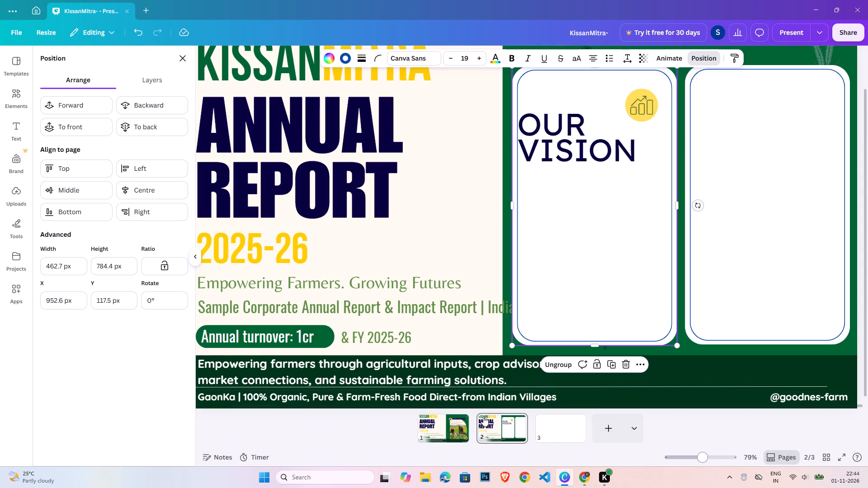
{"action": "left_click", "coordinate": [419, 369]}
{"action": "key", "text": "ctrl+c"}
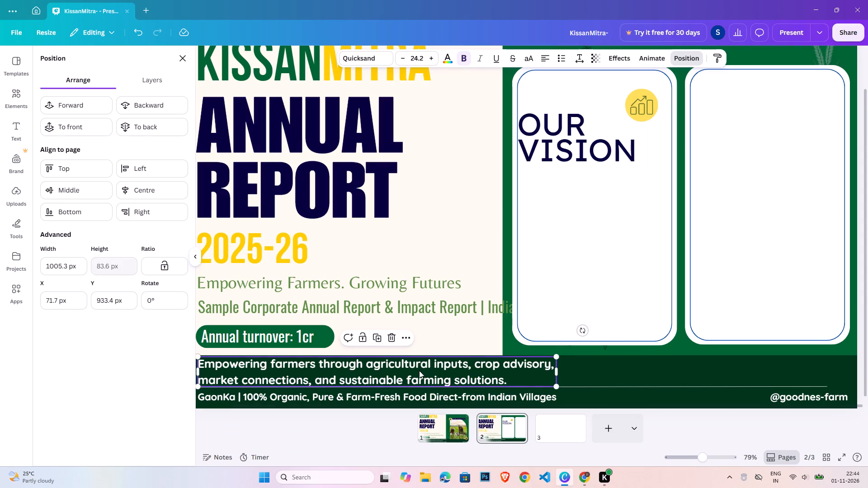
{"action": "key", "text": "ctrl+v"}
{"action": "left_click_drag", "start_coordinate": [419, 378], "coordinate": [733, 180]}
Recolour all of the copied tagline's text below the OUR VISION heading to solid black.
{"action": "double_click", "coordinate": [733, 180]}
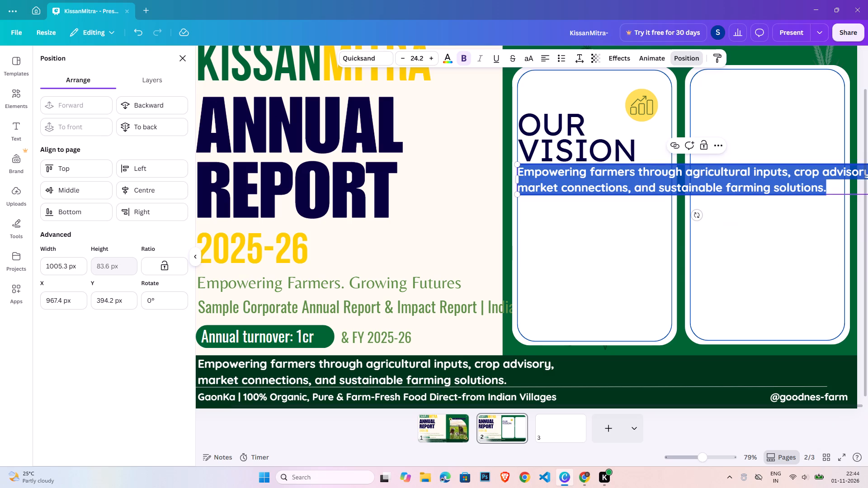
{"action": "left_click", "coordinate": [446, 62]}
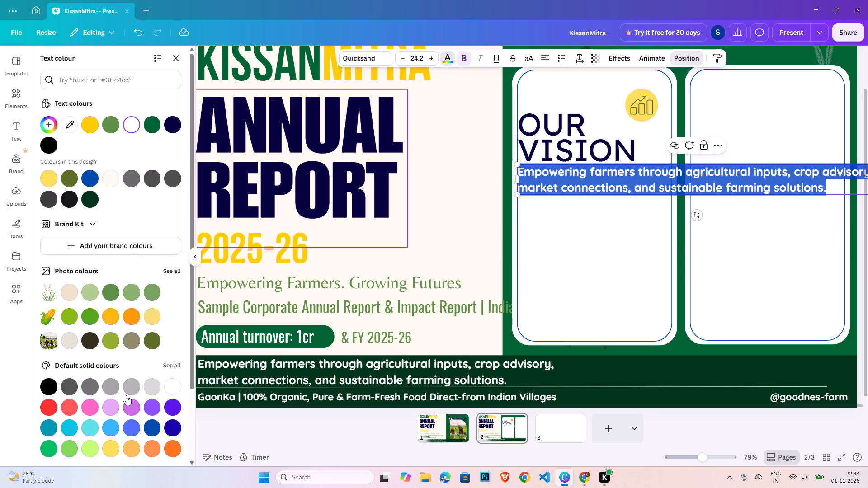
{"action": "left_click", "coordinate": [44, 389]}
Replace the copied text with "TO create an", "agricultural" and "ecosystem where", each on its own line.
{"action": "double_click", "coordinate": [694, 191]}
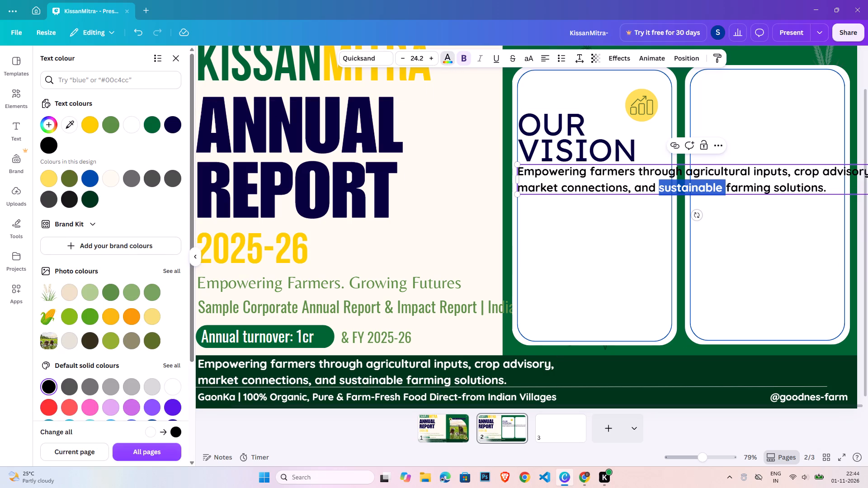
{"action": "left_click", "coordinate": [589, 175]}
{"action": "triple_click", "coordinate": [580, 175]}
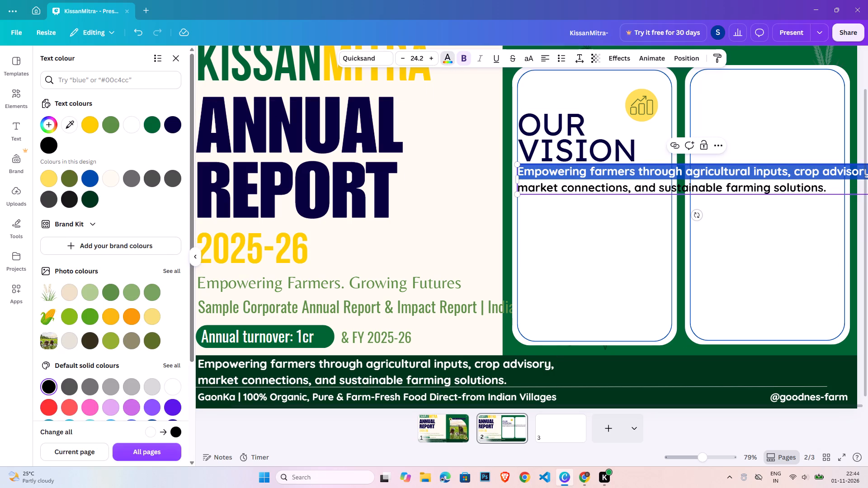
{"action": "key", "text": "ctrl+a"}
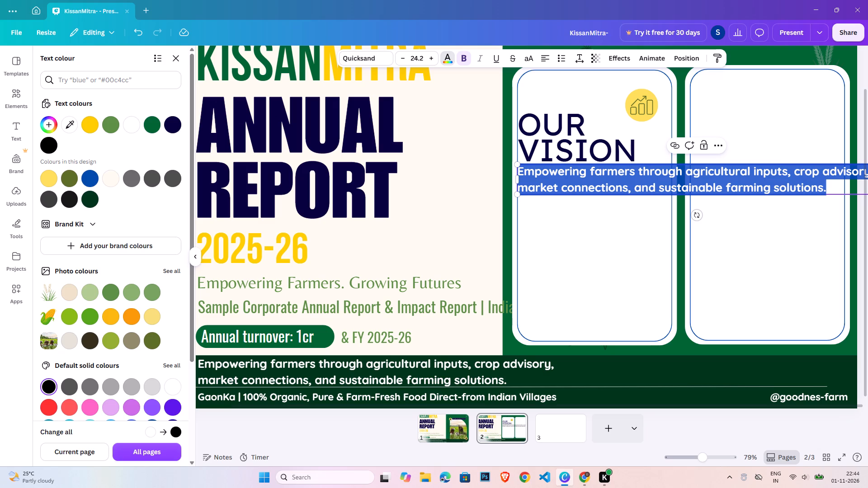
{"action": "type", "text": "TO"}
{"action": "key", "text": "space"}
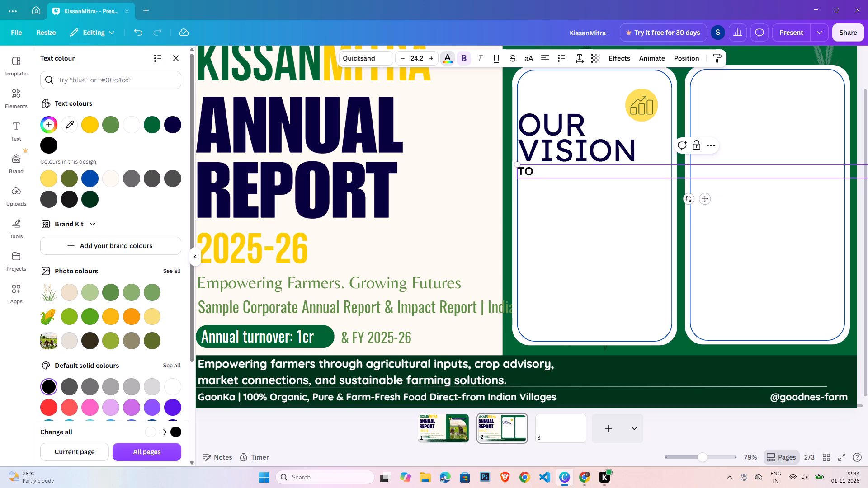
{"action": "type", "text": "create an"}
{"action": "key", "text": "Return"}
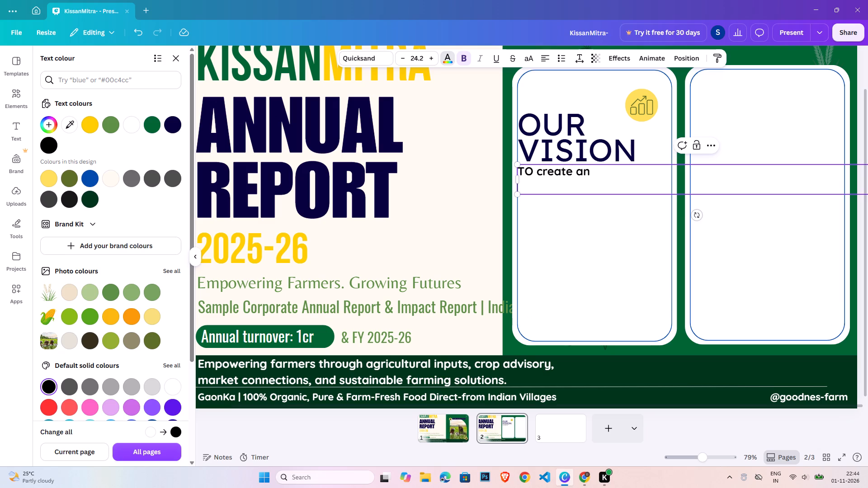
{"action": "type", "text": "agricultural"}
{"action": "key", "text": "space"}
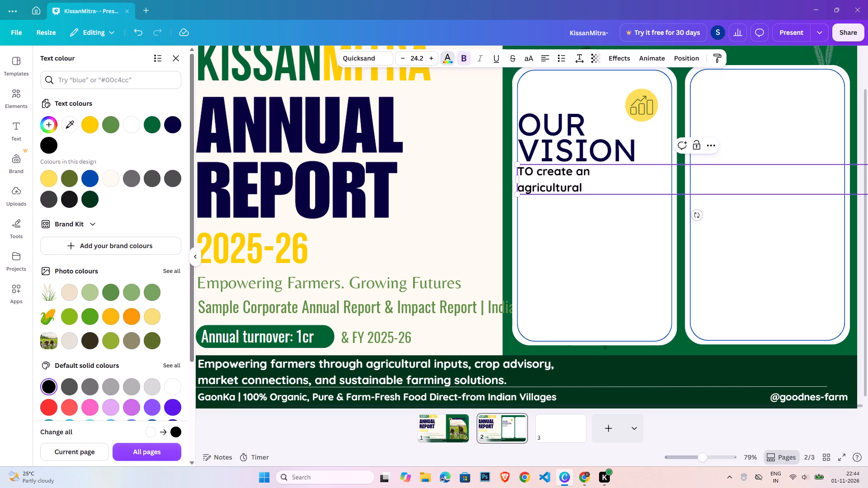
{"action": "key", "text": "BackSpace"}
{"action": "key", "text": "Return"}
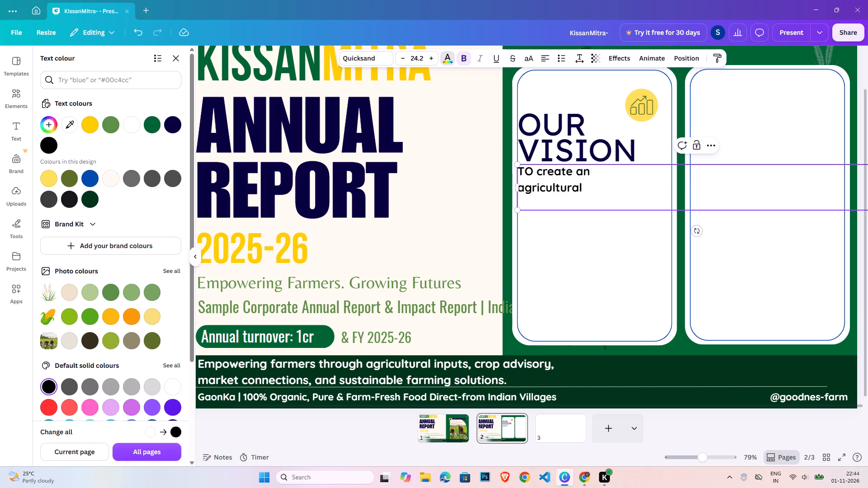
{"action": "key", "text": "e"}
{"action": "type", "text": "cosystem"}
{"action": "key", "text": "space"}
{"action": "type", "text": "where"}
{"action": "key", "text": "Return"}
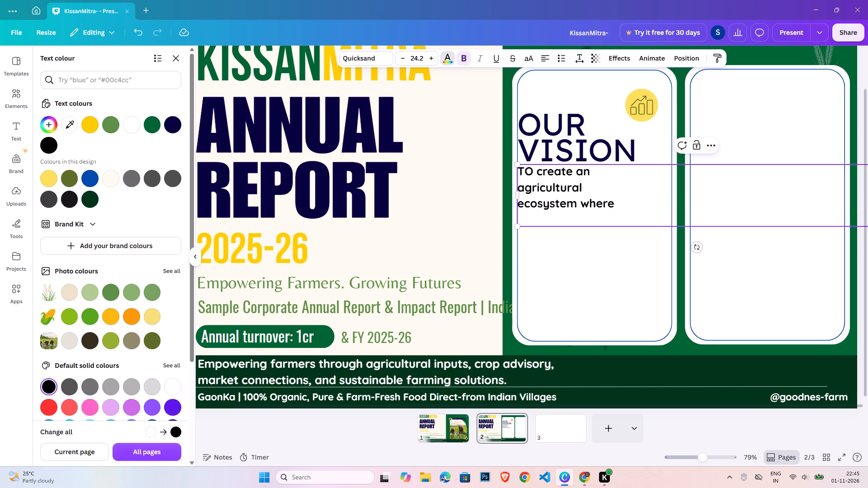
Continue the vision text with "every farmer has", "access to the" and "knowledge," on separate lines.
{"action": "type", "text": "every farmer"}
{"action": "key", "text": "space"}
{"action": "type", "text": "has"}
{"action": "key", "text": "Return"}
{"action": "type", "text": "access"}
{"action": "key", "text": "space"}
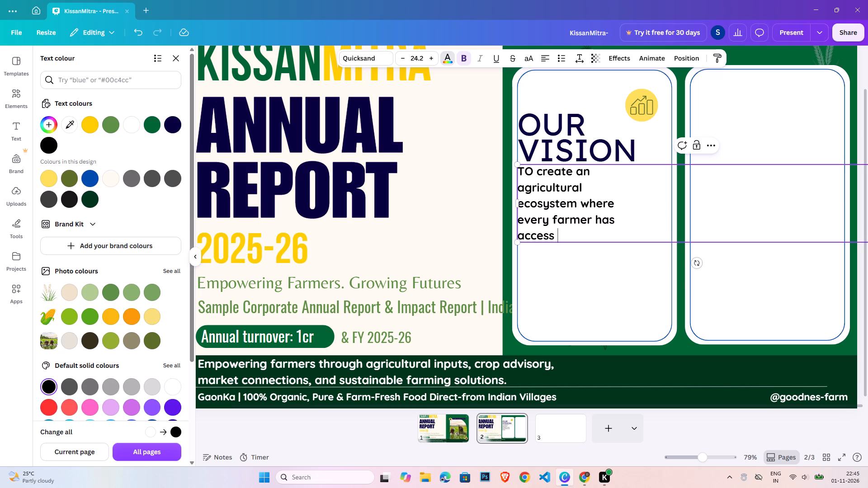
{"action": "type", "text": "to te"}
{"action": "key", "text": "BackSpace"}
{"action": "type", "text": "he"}
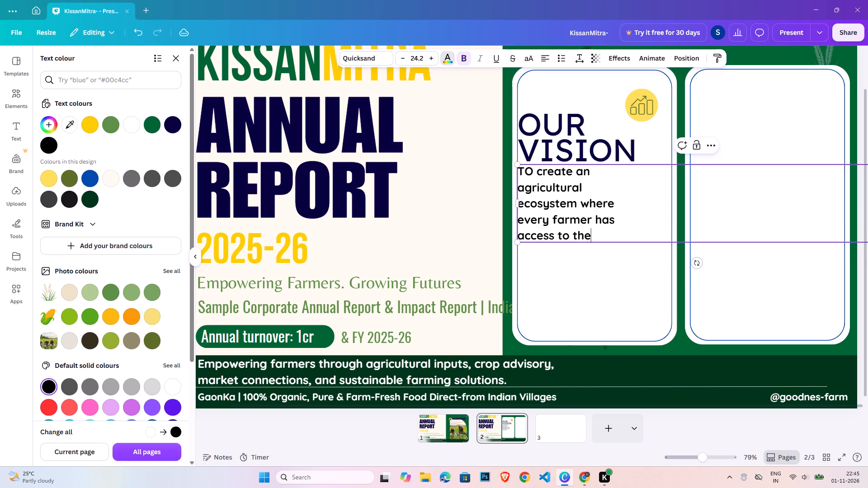
{"action": "key", "text": "Return"}
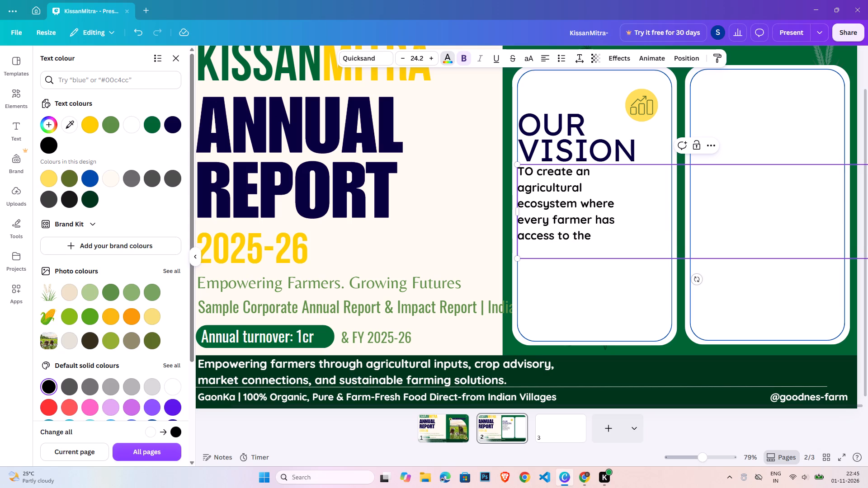
{"action": "type", "text": "kn"}
{"action": "type", "text": "owledge"}
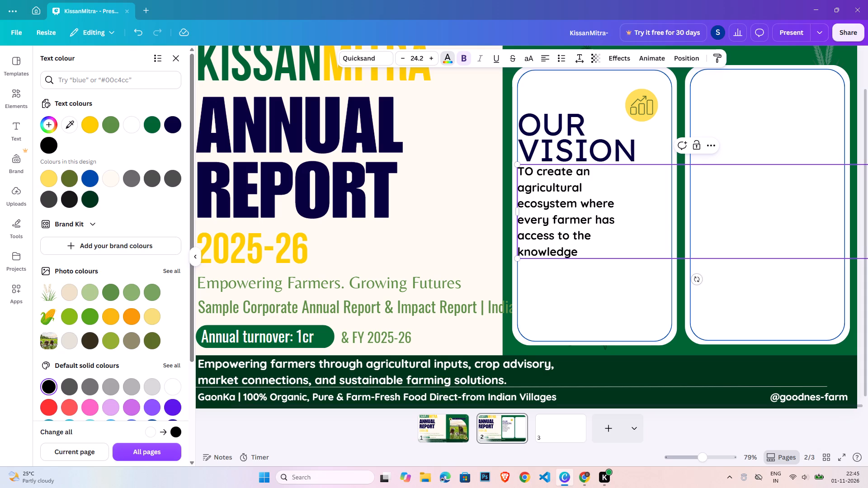
{"action": "key", "text": "comma"}
Complete the vision text with the lines "resources, and", "opportunities" and "needed to prosper".
{"action": "key", "text": "Return"}
{"action": "type", "text": "reso"}
{"action": "type", "text": "urces, and"}
{"action": "key", "text": "Return"}
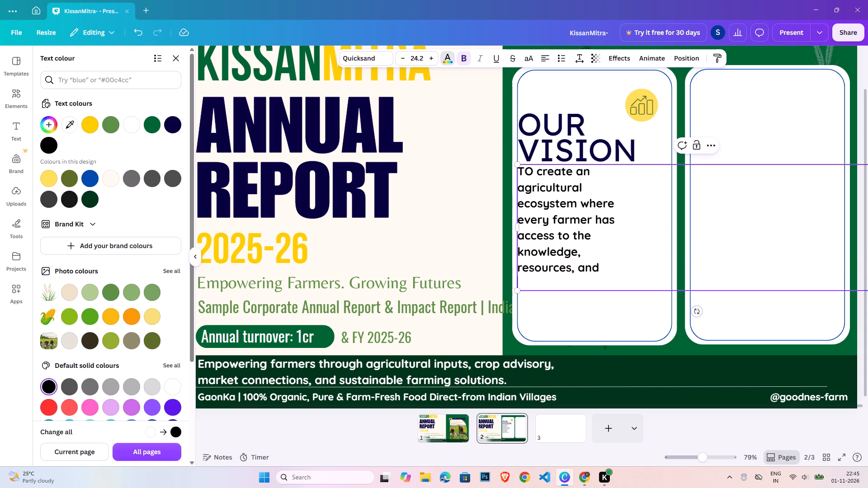
{"action": "type", "text": "opportunities"}
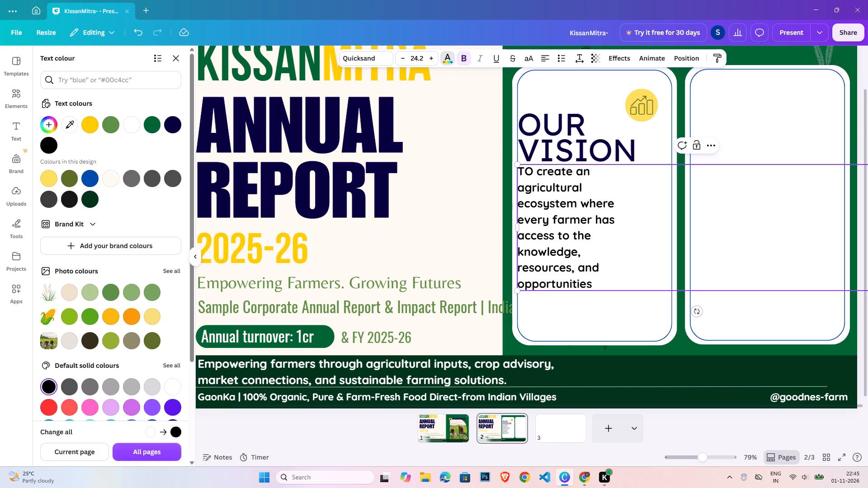
{"action": "key", "text": "space"}
{"action": "key", "text": "Return"}
{"action": "type", "text": "needed to"}
{"action": "key", "text": "space"}
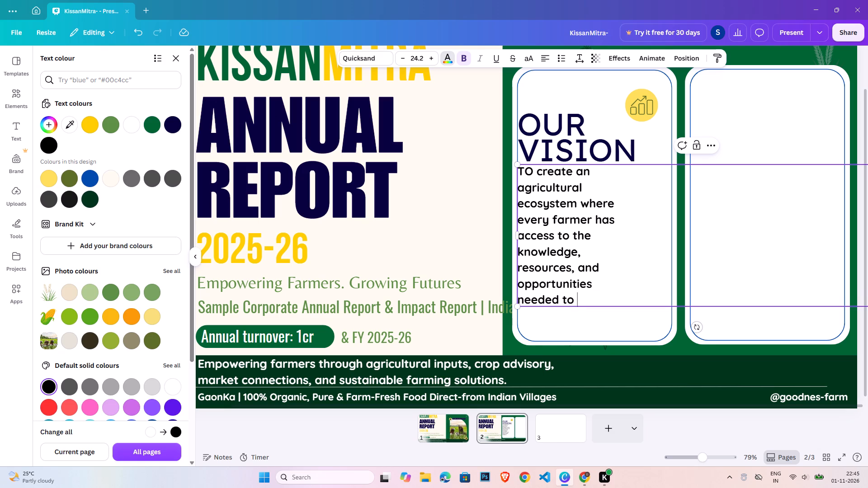
{"action": "type", "text": "prop"}
{"action": "key", "text": "BackSpace"}
{"action": "type", "text": "sper"}
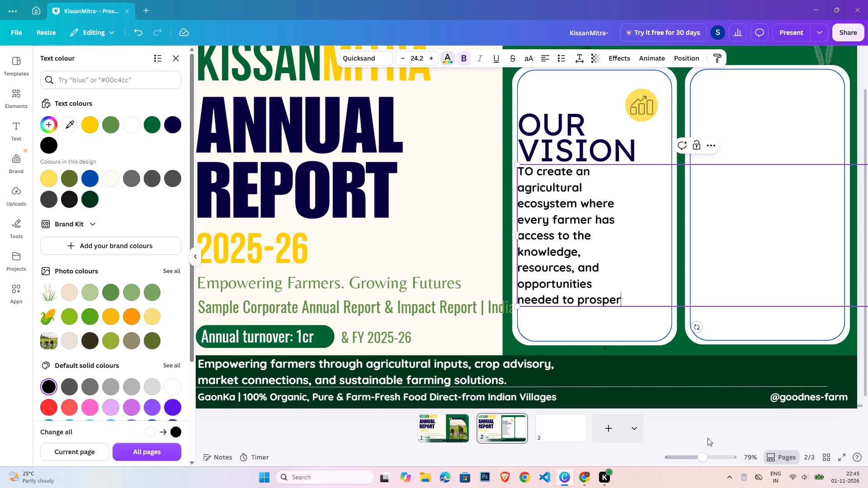
Narrow the vision text box from its right side until it is just wider than its text lines and fits inside the first card.
{"action": "left_click", "coordinate": [693, 455]}
{"action": "left_click_drag", "start_coordinate": [738, 249], "coordinate": [719, 249]}
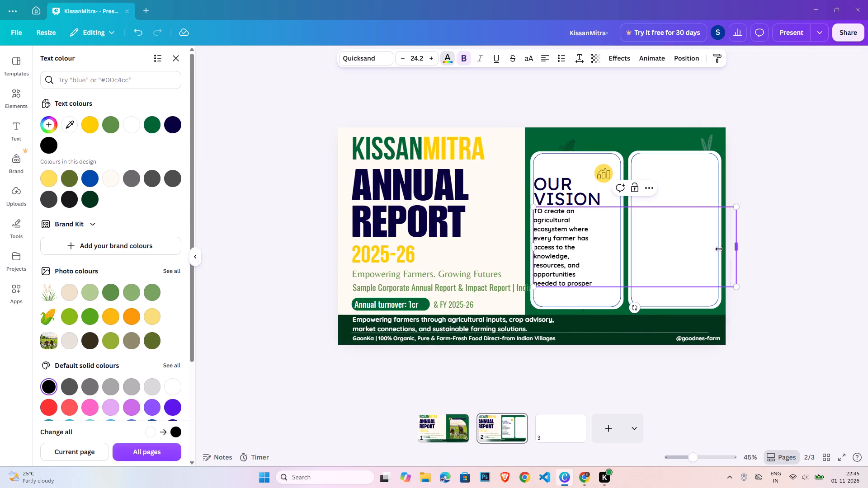
{"action": "left_click_drag", "start_coordinate": [719, 249], "coordinate": [594, 256]}
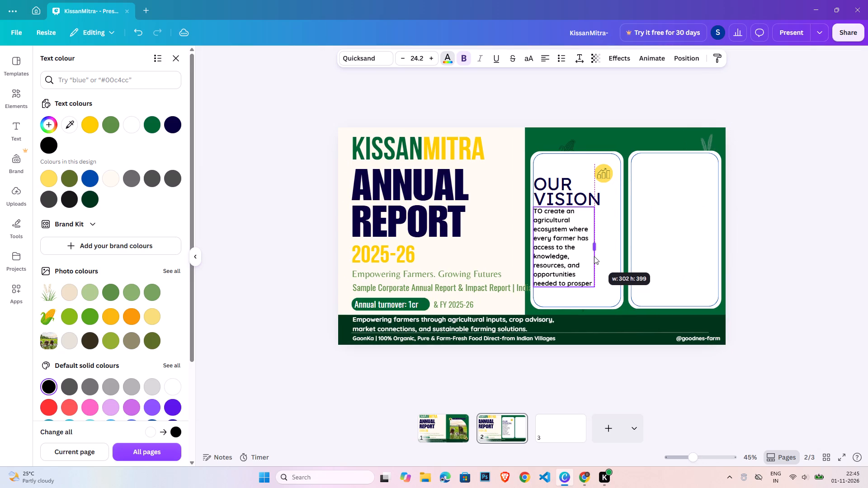
{"action": "left_click_drag", "start_coordinate": [594, 256], "coordinate": [598, 256]}
{"action": "left_click", "coordinate": [759, 260]}
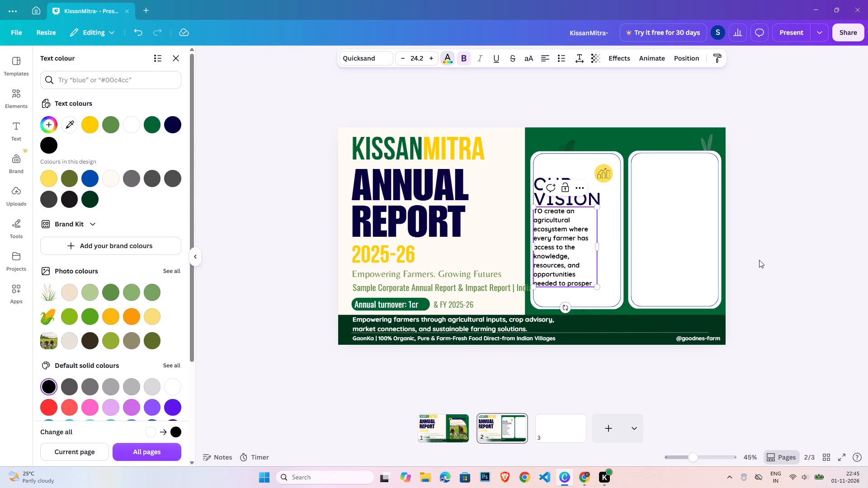
{"action": "left_click", "coordinate": [754, 260]}
Shift the OUR VISION heading and the vision text together slightly rightwards, leaving a margin inside the card's blue outline.
{"action": "left_click", "coordinate": [566, 202]}
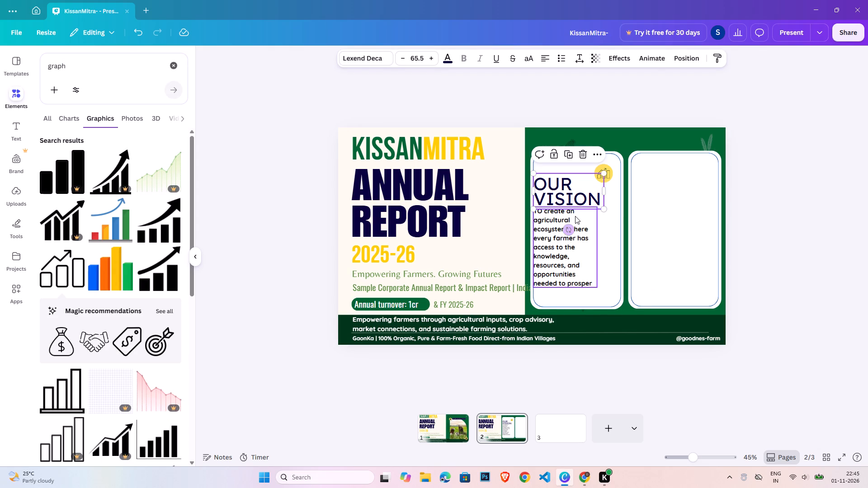
{"action": "left_click", "coordinate": [575, 216], "text": "shift"}
{"action": "key", "text": "Right"}
{"action": "key", "text": "Right"}
{"action": "key", "text": "Right"}
{"action": "key", "text": "Right"}
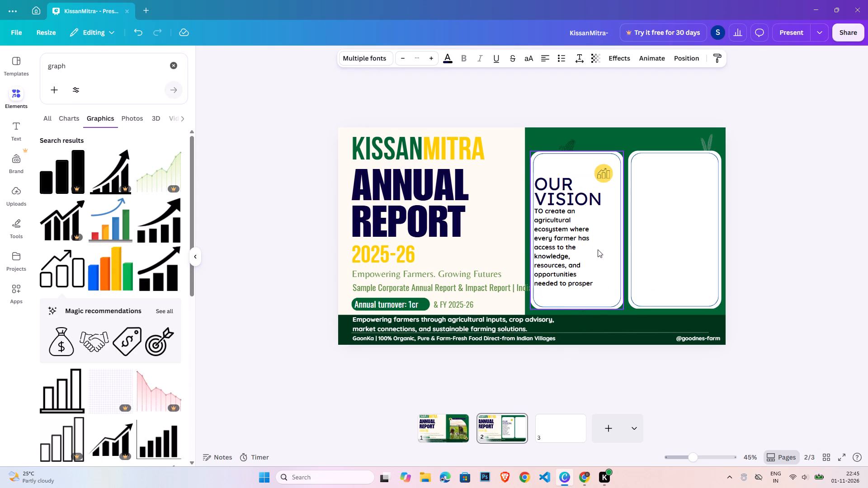
{"action": "key", "text": "Right"}
{"action": "key", "text": "Right"}
{"action": "key", "text": "Right"}
{"action": "key", "text": "Right"}
{"action": "key", "text": "Right"}
{"action": "key", "text": "Right"}
{"action": "key", "text": "Right"}
{"action": "key", "text": "Right"}
{"action": "key", "text": "Right"}
{"action": "key", "text": "Right"}
{"action": "key", "text": "Right"}
{"action": "key", "text": "Right"}
{"action": "key", "text": "Right"}
{"action": "key", "text": "Right"}
{"action": "key", "text": "Right"}
{"action": "key", "text": "Right"}
{"action": "key", "text": "Right"}
{"action": "key", "text": "Right"}
{"action": "key", "text": "Right"}
{"action": "key", "text": "Right"}
{"action": "key", "text": "Left"}
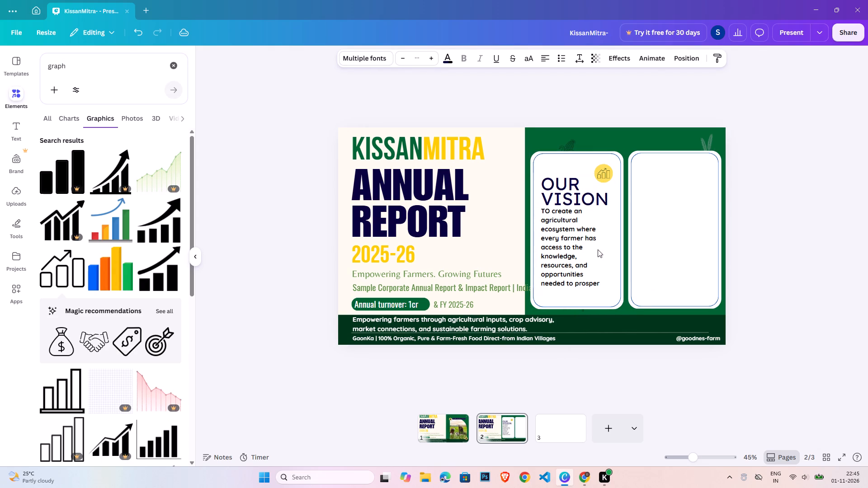
{"action": "key", "text": "Left"}
{"action": "key", "text": "Left"}
{"action": "key", "text": "Left"}
{"action": "key", "text": "Left"}
{"action": "key", "text": "Left"}
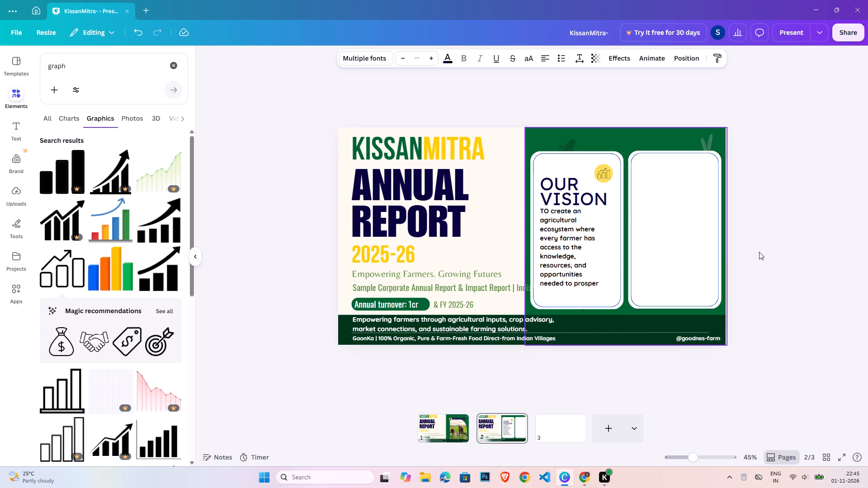
{"action": "left_click", "coordinate": [755, 250]}
Move the vision text slightly down to leave a clear gap beneath the OUR VISION heading.
{"action": "left_click", "coordinate": [586, 252]}
{"action": "key", "text": "Down"}
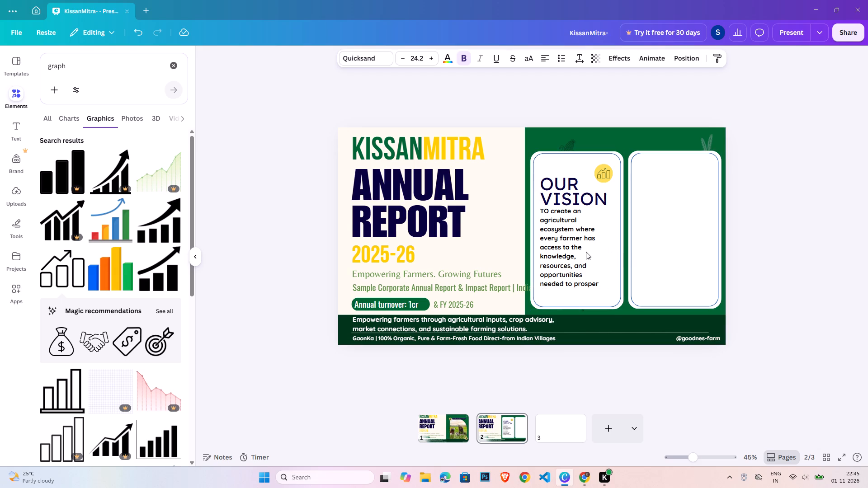
{"action": "key", "text": "Down"}
{"action": "key", "text": "Down"}
{"action": "key", "text": "Down"}
{"action": "key", "text": "Down"}
{"action": "key", "text": "Down"}
{"action": "key", "text": "Down"}
{"action": "key", "text": "Down"}
{"action": "key", "text": "Down"}
{"action": "key", "text": "Down"}
{"action": "key", "text": "Down"}
{"action": "key", "text": "Down"}
{"action": "key", "text": "Down"}
{"action": "key", "text": "Down"}
{"action": "key", "text": "Down"}
{"action": "key", "text": "Down"}
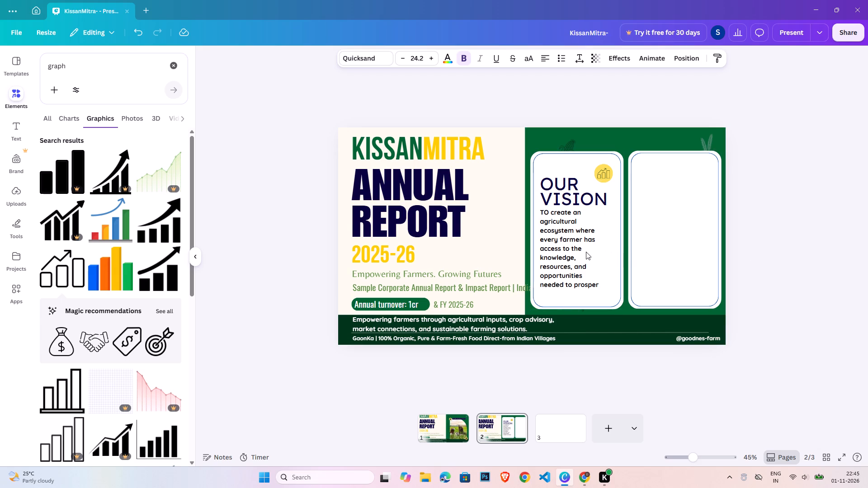
{"action": "key", "text": "Down"}
{"action": "key", "text": "Down"}
{"action": "key", "text": "Down"}
{"action": "key", "text": "Down"}
{"action": "key", "text": "Down"}
{"action": "key", "text": "Down"}
{"action": "key", "text": "Down"}
{"action": "key", "text": "Down"}
{"action": "key", "text": "Down"}
{"action": "key", "text": "Down"}
{"action": "key", "text": "Down"}
{"action": "key", "text": "Down"}
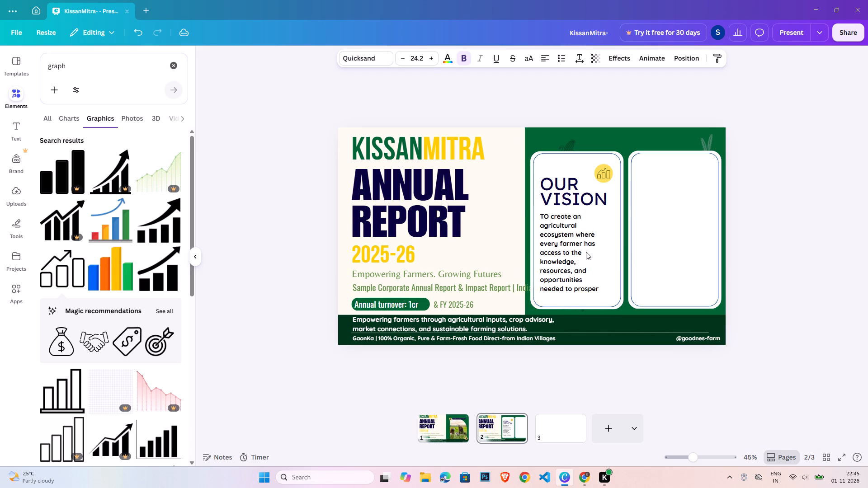
{"action": "key", "text": "Down"}
{"action": "key", "text": "Down"}
{"action": "key", "text": "Down"}
{"action": "key", "text": "Down"}
{"action": "key", "text": "Down"}
{"action": "key", "text": "Down"}
{"action": "key", "text": "Up"}
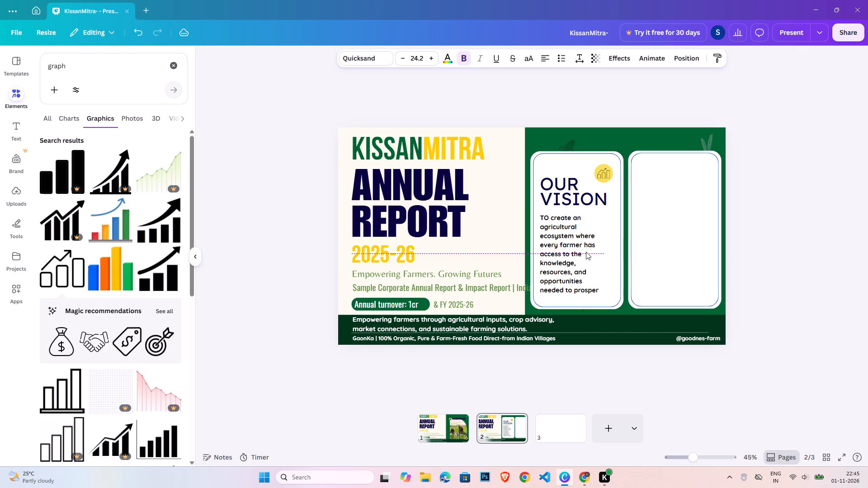
{"action": "key", "text": "Up"}
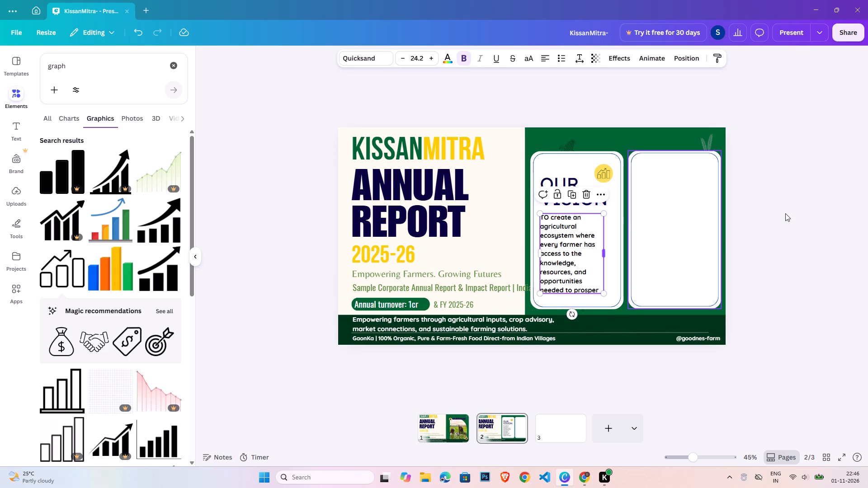
{"action": "left_click", "coordinate": [849, 209]}
Try the B612 and Luciole fonts on the OUR VISION heading, then settle on DM Sans.
{"action": "triple_click", "coordinate": [579, 203]}
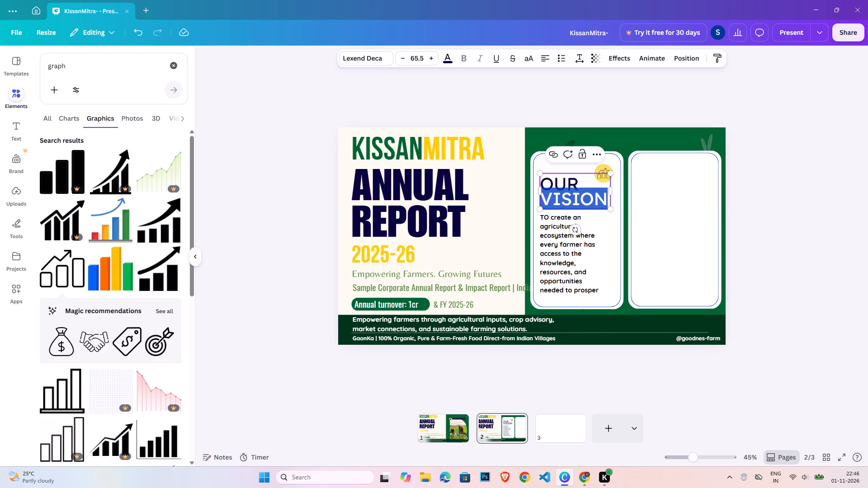
{"action": "key", "text": "ctrl+a"}
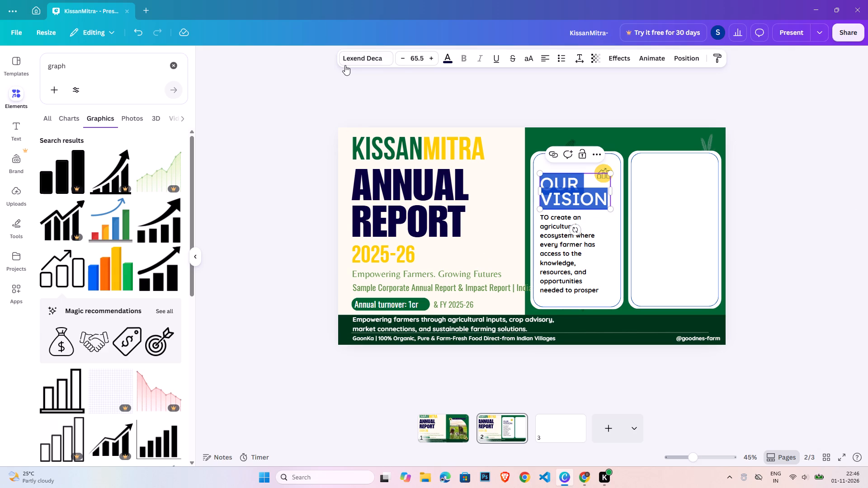
{"action": "left_click", "coordinate": [345, 65]}
{"action": "scroll", "coordinate": [78, 334], "scroll_direction": "down", "scroll_amount": 3}
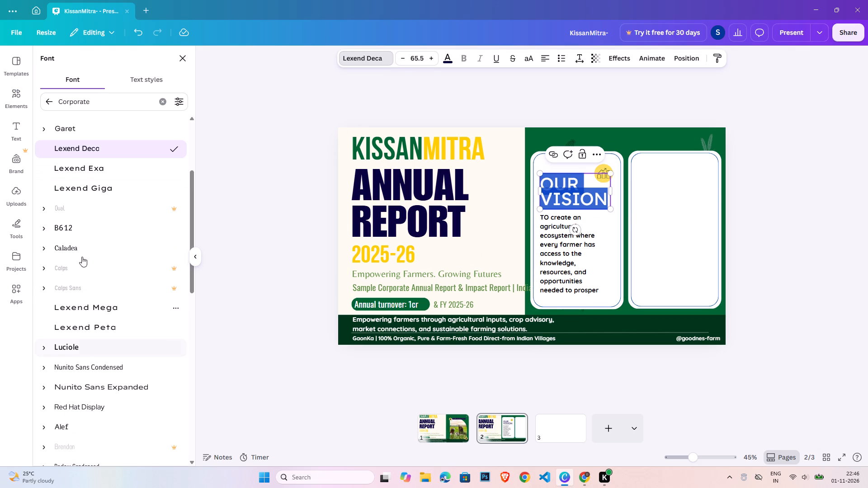
{"action": "left_click", "coordinate": [83, 233]}
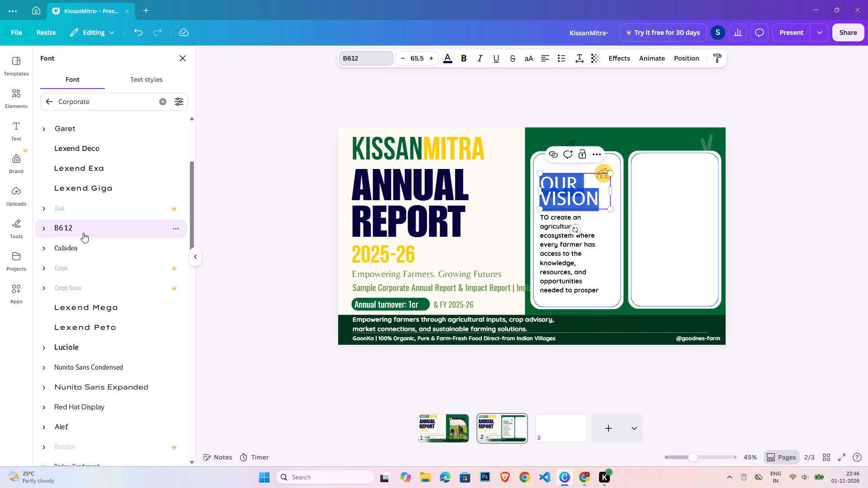
{"action": "left_click", "coordinate": [82, 348]}
{"action": "scroll", "coordinate": [107, 394], "scroll_direction": "down", "scroll_amount": 1}
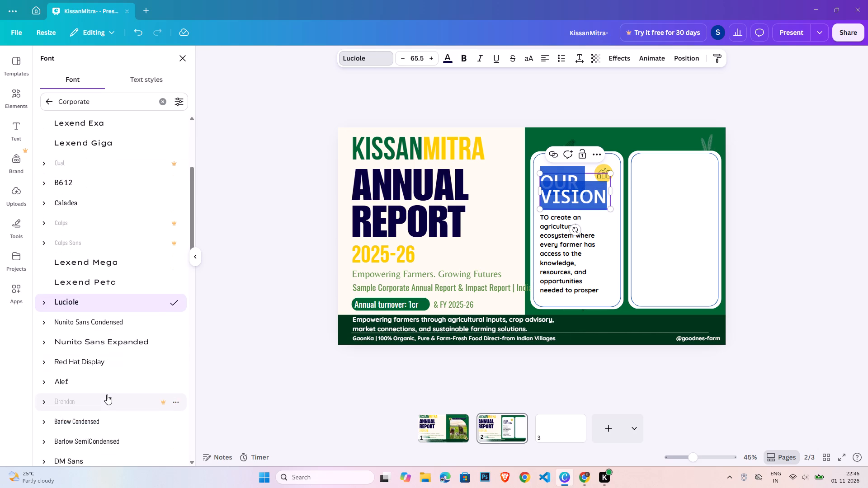
{"action": "scroll", "coordinate": [107, 394], "scroll_direction": "down", "scroll_amount": 3}
{"action": "left_click", "coordinate": [91, 328]}
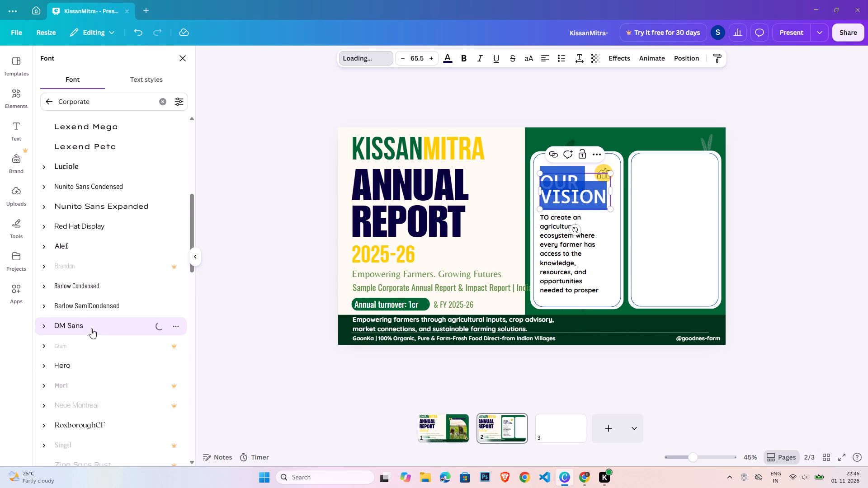
{"action": "double_click", "coordinate": [796, 267]}
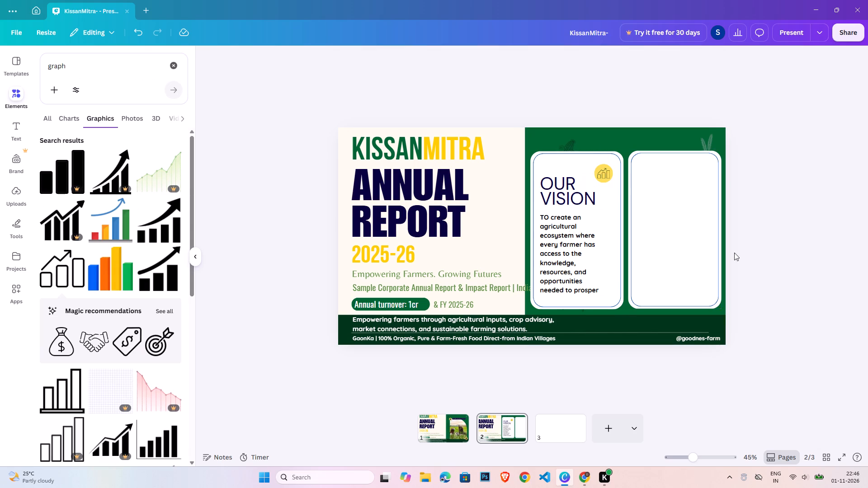
Make the whole OUR VISION heading bold.
{"action": "double_click", "coordinate": [566, 199]}
{"action": "key", "text": "ctrl+a"}
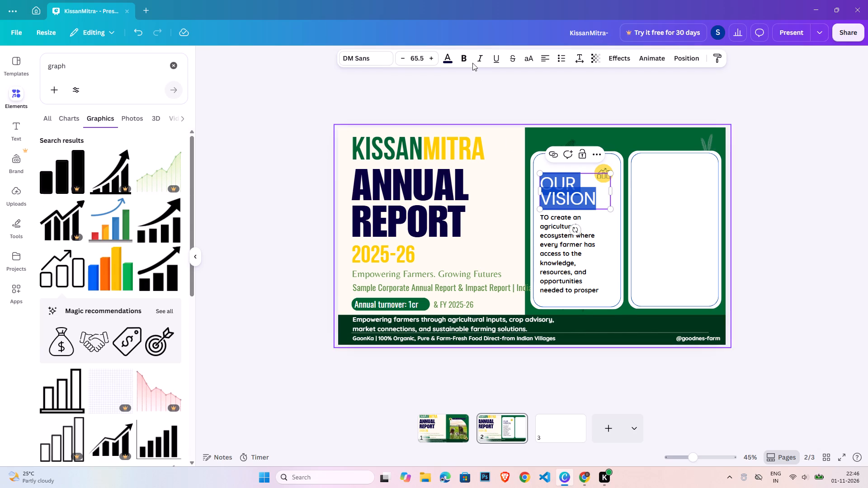
{"action": "left_click", "coordinate": [467, 59]}
{"action": "double_click", "coordinate": [845, 199]}
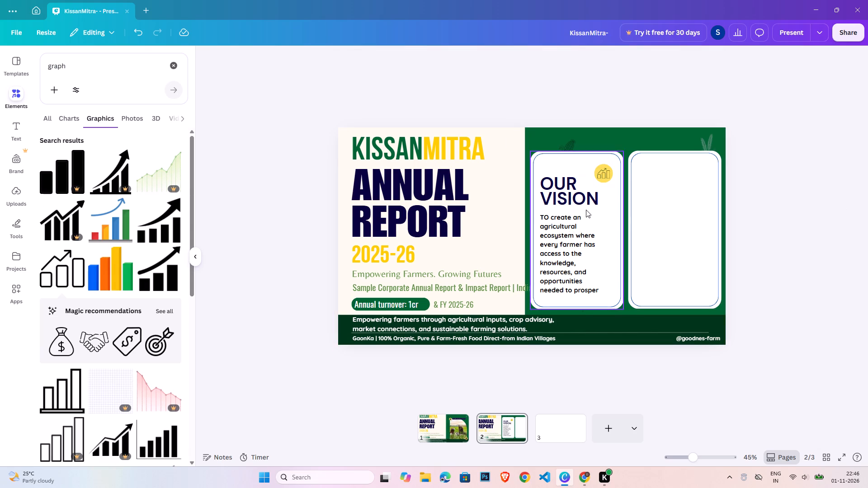
Slightly increase the line spacing of the OUR VISION heading so its two lines sit a little further apart.
{"action": "left_click", "coordinate": [582, 197]}
{"action": "double_click", "coordinate": [582, 197], "text": "ctrl"}
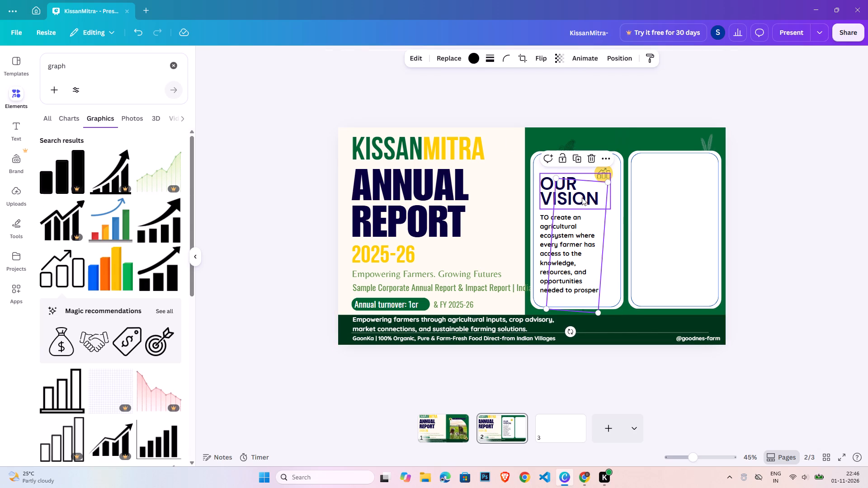
{"action": "left_click", "coordinate": [785, 220]}
{"action": "double_click", "coordinate": [561, 197]}
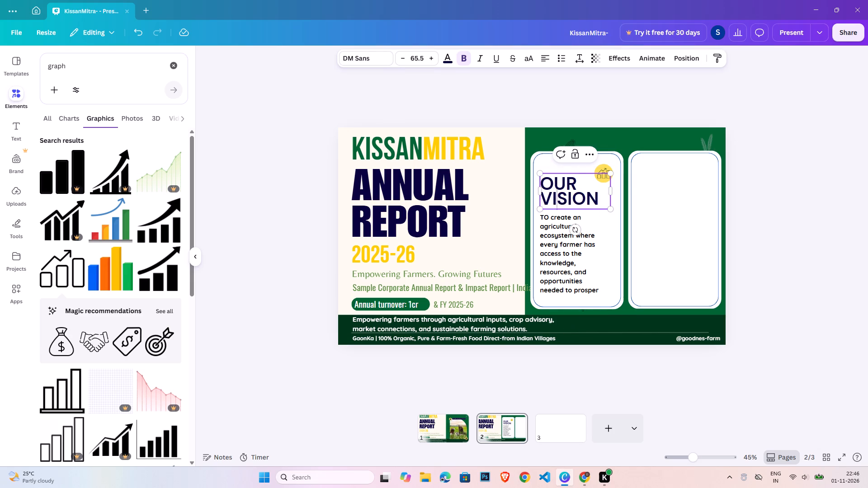
{"action": "key", "text": "ctrl+a"}
{"action": "left_click", "coordinate": [580, 56]}
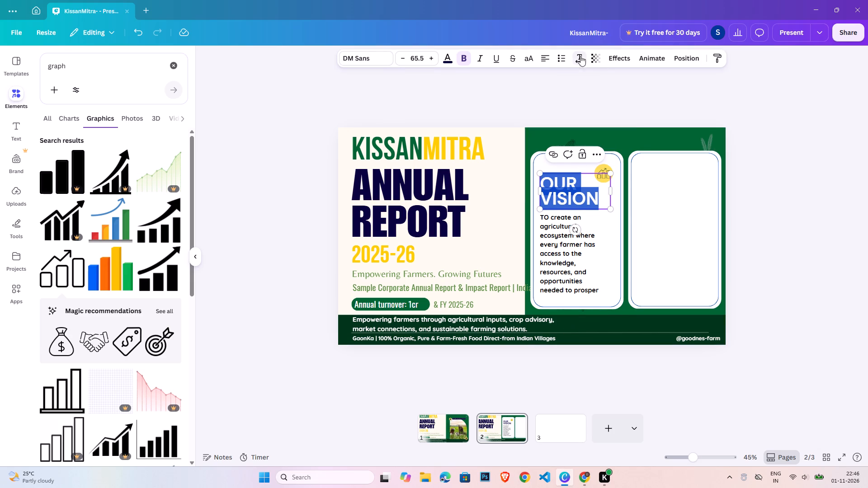
{"action": "left_click_drag", "start_coordinate": [542, 129], "coordinate": [546, 130]}
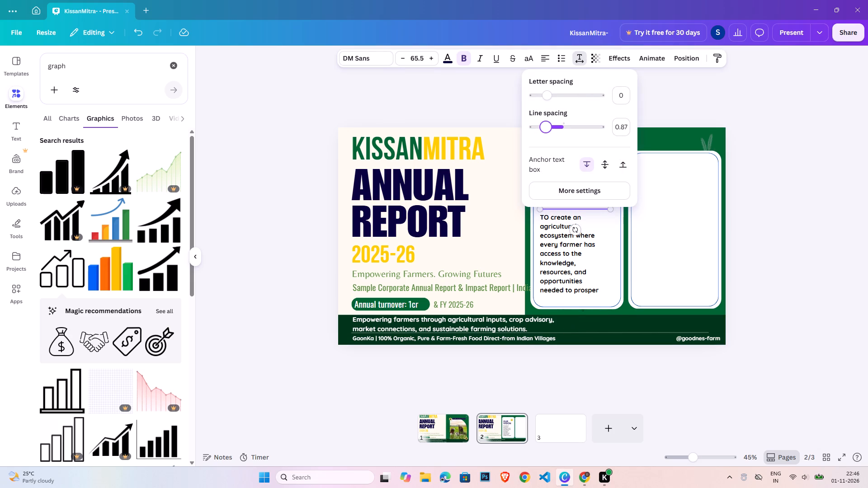
{"action": "left_click_drag", "start_coordinate": [546, 130], "coordinate": [548, 131]}
{"action": "left_click", "coordinate": [867, 229]}
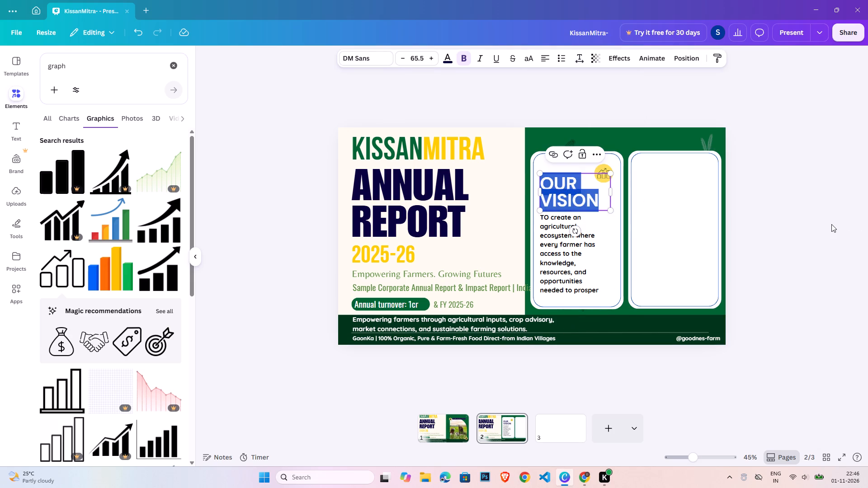
{"action": "left_click", "coordinate": [831, 224]}
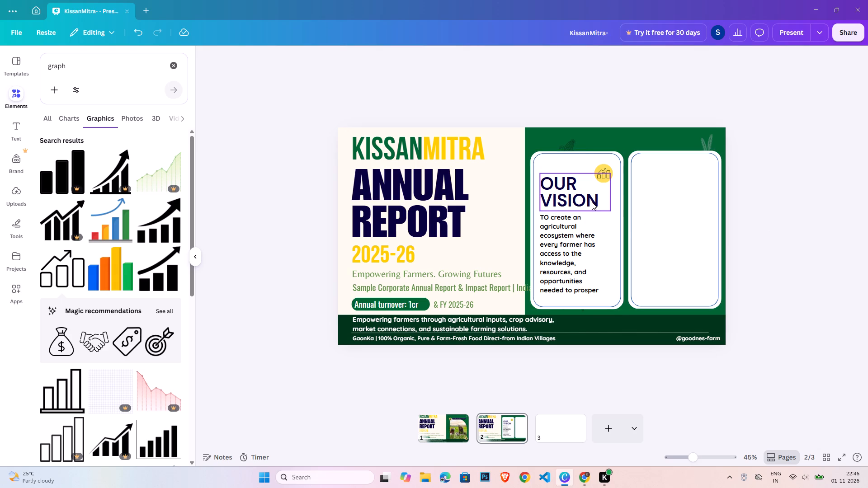
Nudge the OUR VISION heading slightly leftwards so it starts just left of the vision text's edge.
{"action": "left_click", "coordinate": [592, 202]}
{"action": "left_click", "coordinate": [810, 259]}
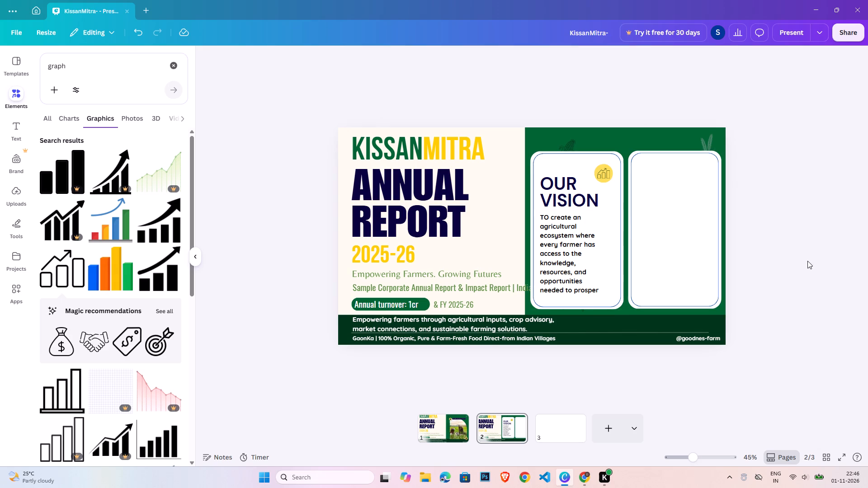
{"action": "left_click", "coordinate": [560, 197]}
{"action": "key", "text": "Left"}
{"action": "key", "text": "Left"}
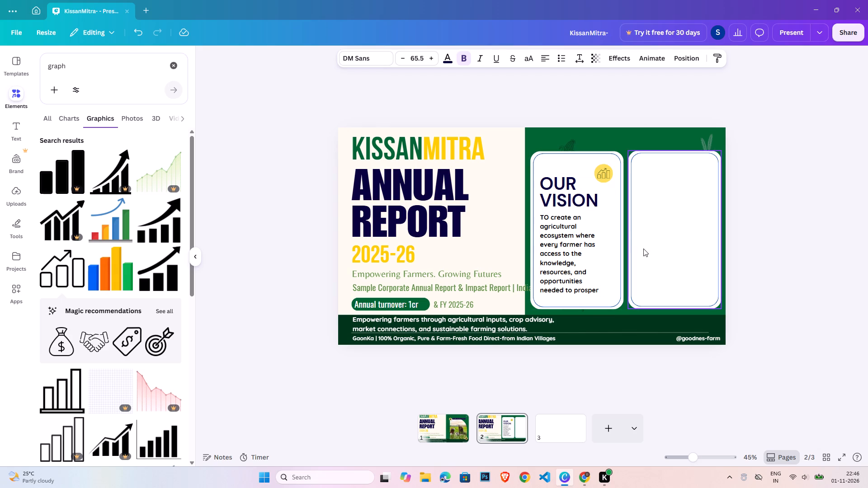
{"action": "key", "text": "Left"}
{"action": "key", "text": "Left"}
{"action": "key", "text": "Left"}
{"action": "key", "text": "Left"}
{"action": "key", "text": "Left"}
{"action": "key", "text": "Left"}
{"action": "key", "text": "Left"}
{"action": "key", "text": "Left"}
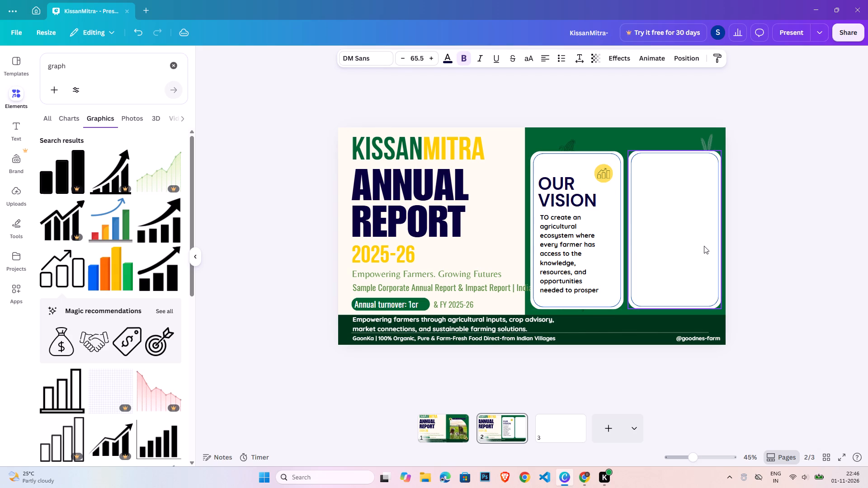
{"action": "key", "text": "Left"}
{"action": "key", "text": "Left"}
{"action": "key", "text": "Left"}
{"action": "key", "text": "Right"}
{"action": "left_click", "coordinate": [749, 241]}
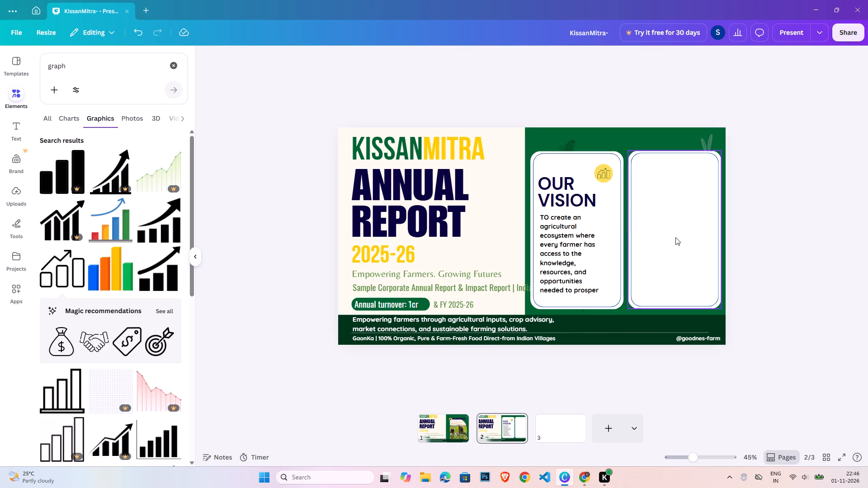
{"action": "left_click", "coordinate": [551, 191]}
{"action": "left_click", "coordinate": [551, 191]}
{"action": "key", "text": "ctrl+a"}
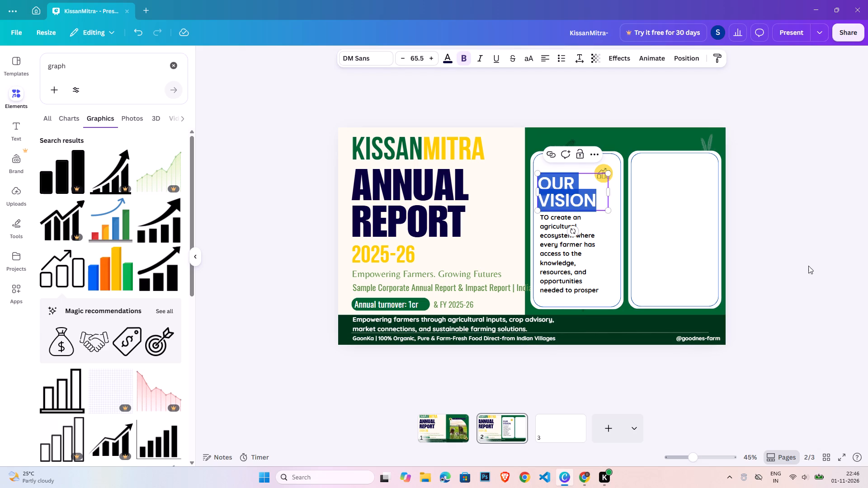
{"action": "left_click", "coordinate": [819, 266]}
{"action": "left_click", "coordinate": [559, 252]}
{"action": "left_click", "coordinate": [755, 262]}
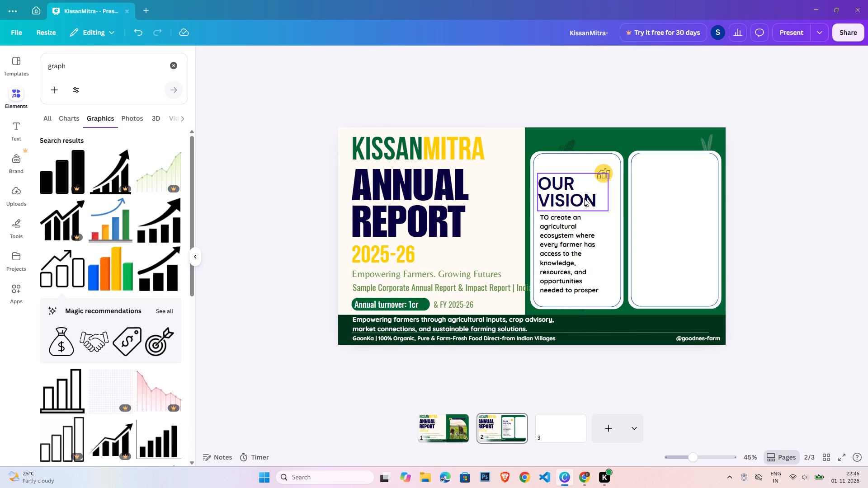
Duplicate the OUR VISION heading with its vision text and centre the copies inside the empty second card.
{"action": "left_click", "coordinate": [570, 194]}
{"action": "left_click", "coordinate": [586, 248], "text": "shift"}
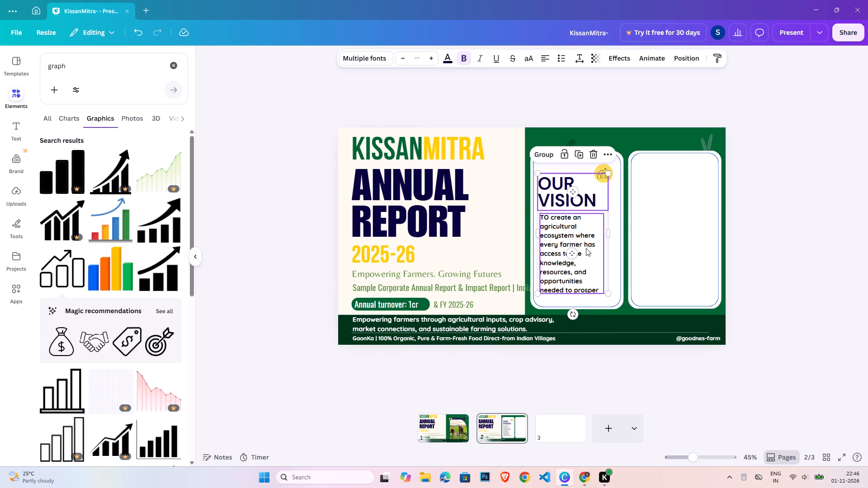
{"action": "key", "text": "ctrl+c"}
{"action": "key", "text": "ctrl+v"}
{"action": "left_click_drag", "start_coordinate": [558, 262], "coordinate": [652, 255]}
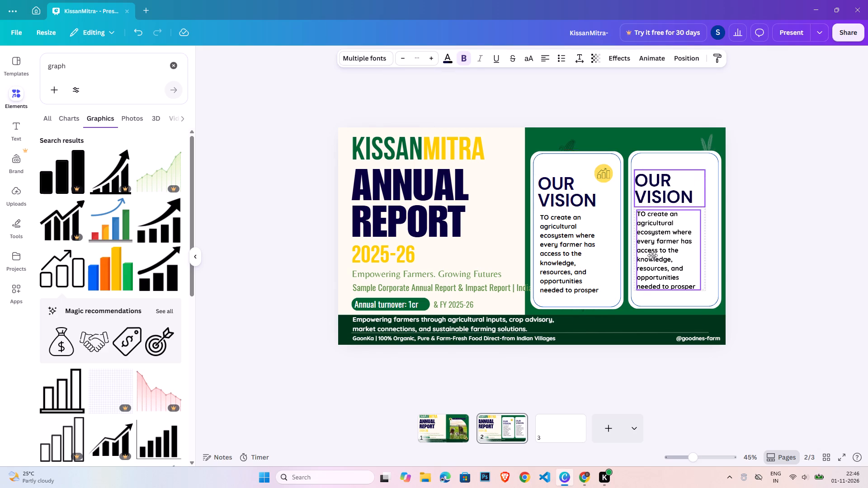
{"action": "left_click_drag", "start_coordinate": [652, 255], "coordinate": [658, 255]}
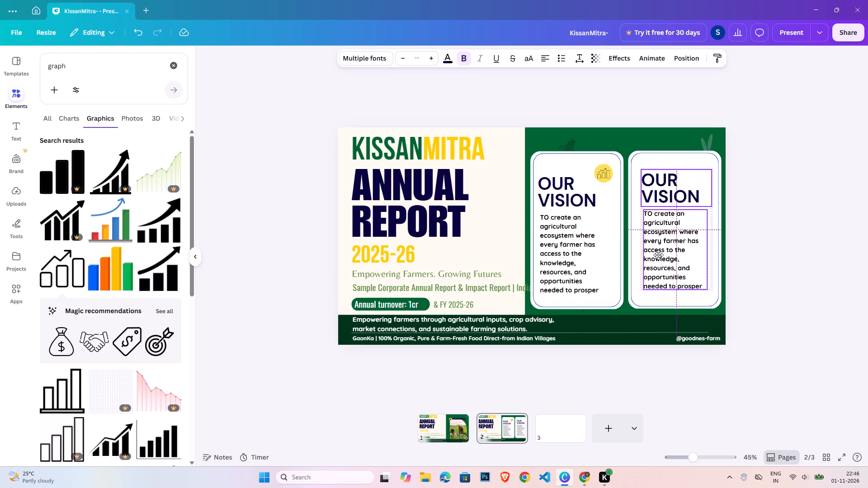
{"action": "left_click_drag", "start_coordinate": [658, 255], "coordinate": [657, 254]}
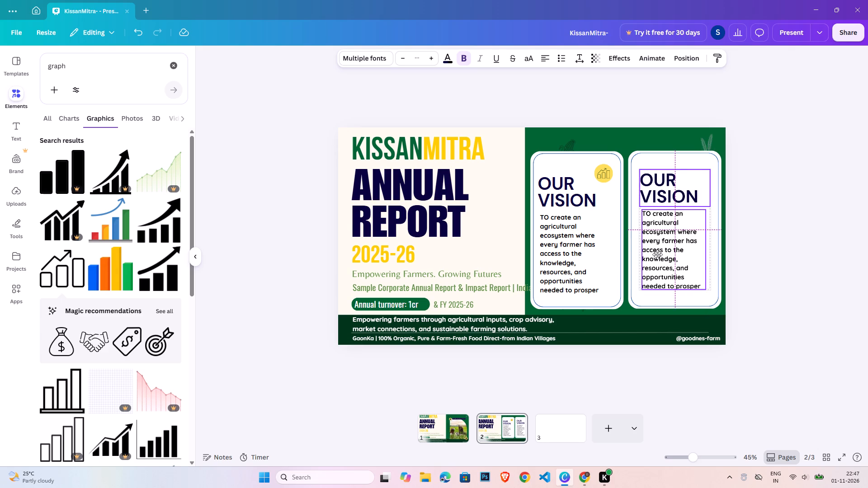
{"action": "left_click_drag", "start_coordinate": [657, 254], "coordinate": [657, 254]}
{"action": "left_click", "coordinate": [733, 253]}
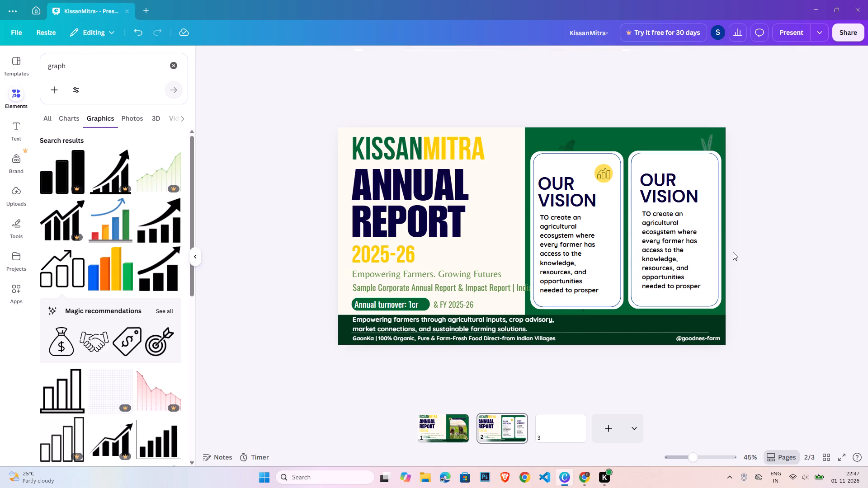
Change VISION to MISSION in the second card's heading and widen its text box so the word fits on one line.
{"action": "double_click", "coordinate": [675, 201]}
{"action": "left_click", "coordinate": [675, 201]}
{"action": "left_click_drag", "start_coordinate": [675, 201], "coordinate": [667, 202]}
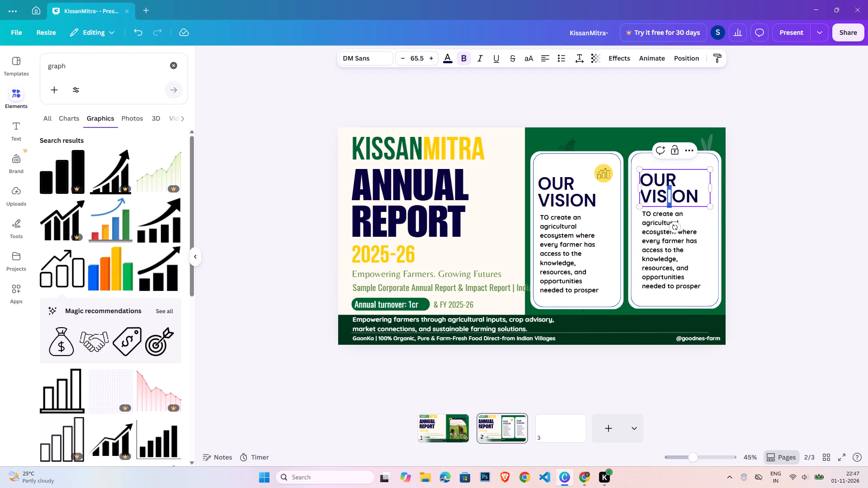
{"action": "left_click_drag", "start_coordinate": [667, 202], "coordinate": [666, 202]}
{"action": "left_click_drag", "start_coordinate": [644, 201], "coordinate": [696, 199]}
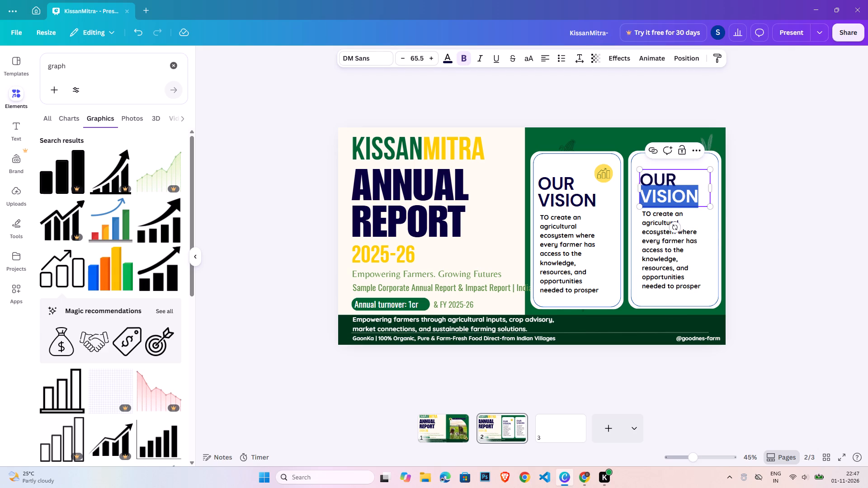
{"action": "type", "text": "MISSION"}
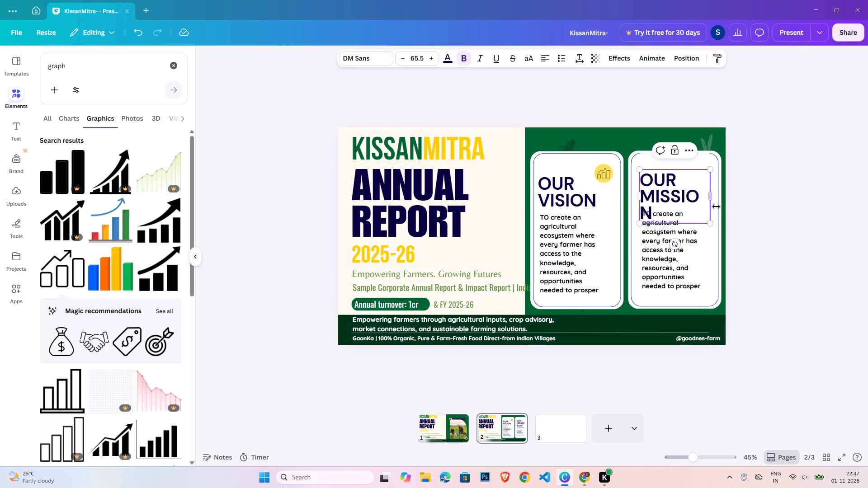
{"action": "left_click_drag", "start_coordinate": [711, 201], "coordinate": [718, 199]}
{"action": "left_click", "coordinate": [795, 224]}
Replace the copied text in the OUR MISSION card with "To improve farm productivty and farmer income by", broken over three lines.
{"action": "double_click", "coordinate": [673, 246]}
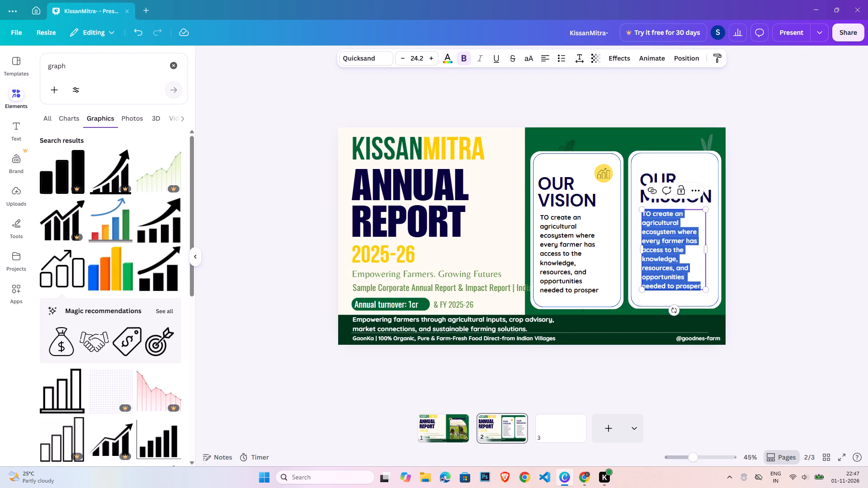
{"action": "type", "text": "To improe"}
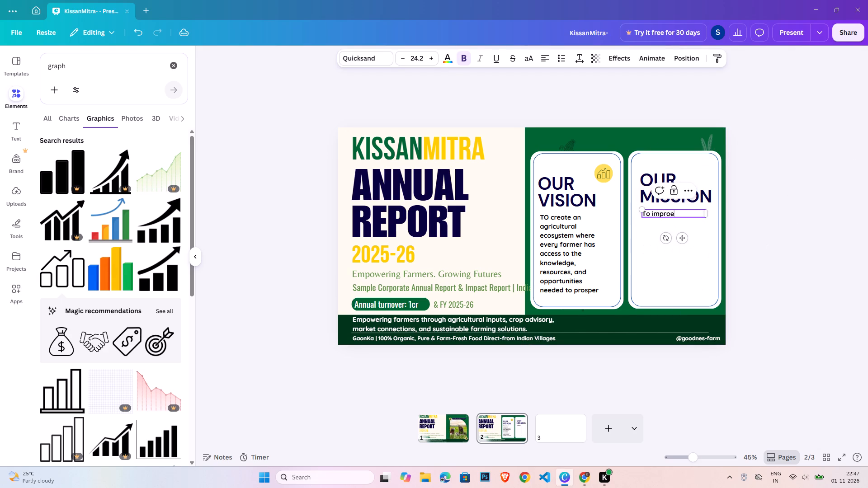
{"action": "key", "text": "space"}
{"action": "key", "text": "BackSpace"}
{"action": "key", "text": "BackSpace"}
{"action": "key", "text": "BackSpace"}
{"action": "type", "text": "obe"}
{"action": "key", "text": "space"}
{"action": "key", "text": "BackSpace"}
{"action": "key", "text": "BackSpace"}
{"action": "key", "text": "BackSpace"}
{"action": "type", "text": "ve farm"}
{"action": "key", "text": "Return"}
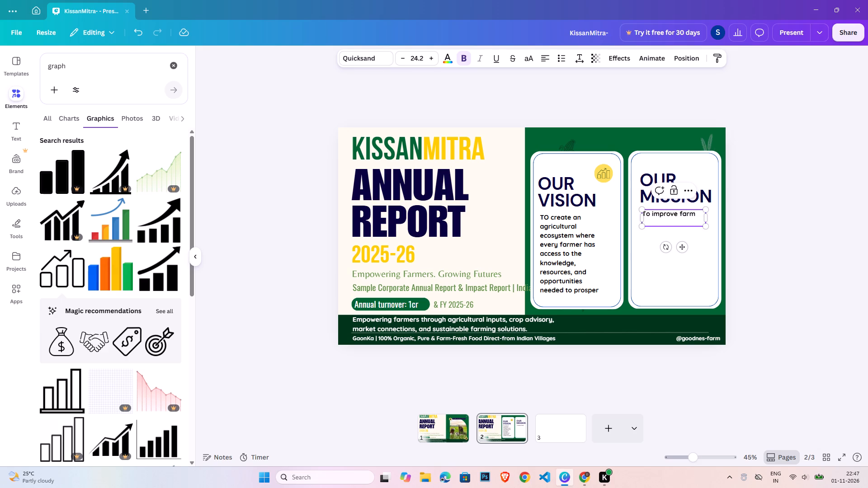
{"action": "type", "text": "productivty"}
{"action": "key", "text": "space"}
{"action": "type", "text": "and"}
{"action": "key", "text": "Return"}
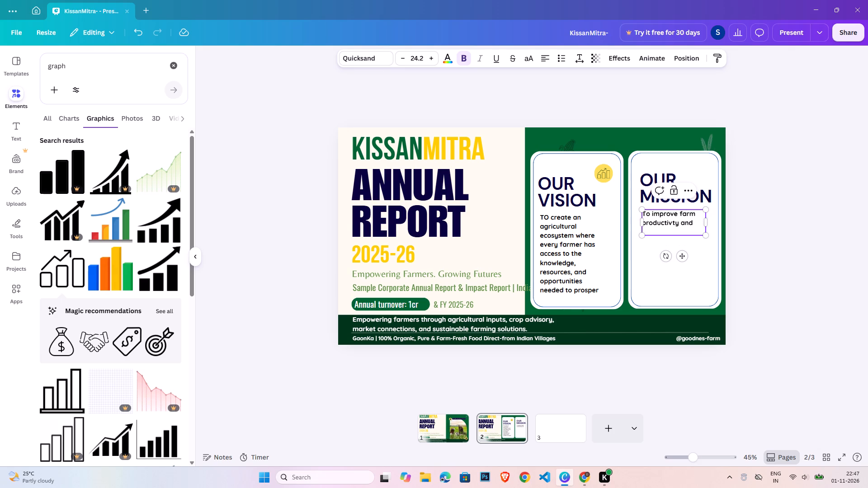
{"action": "type", "text": "farmer income"}
{"action": "key", "text": "space"}
{"action": "type", "text": "by"}
{"action": "key", "text": "space"}
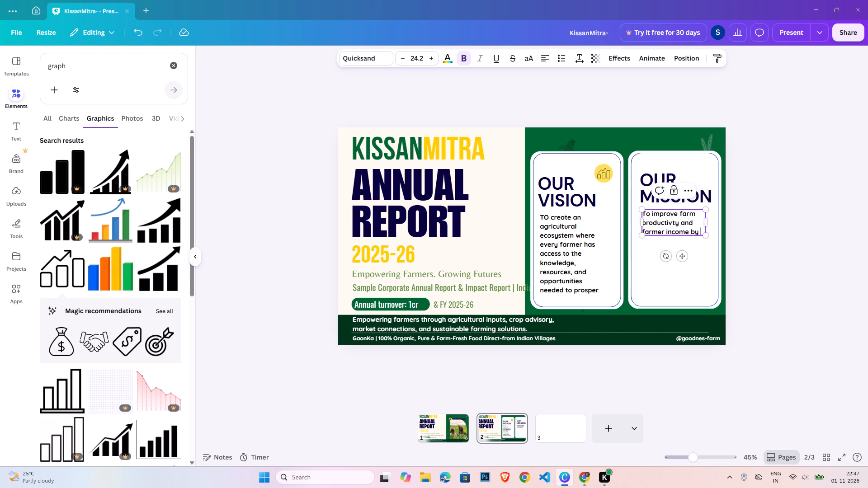
Continue the mission text with "providing affordable" on a new line and widen its text box so the two words fit together.
{"action": "key", "text": "Return"}
{"action": "type", "text": "provdi"}
{"action": "key", "text": "BackSpace"}
{"action": "key", "text": "BackSpace"}
{"action": "type", "text": "iding"}
{"action": "key", "text": "space"}
{"action": "type", "text": "affordable"}
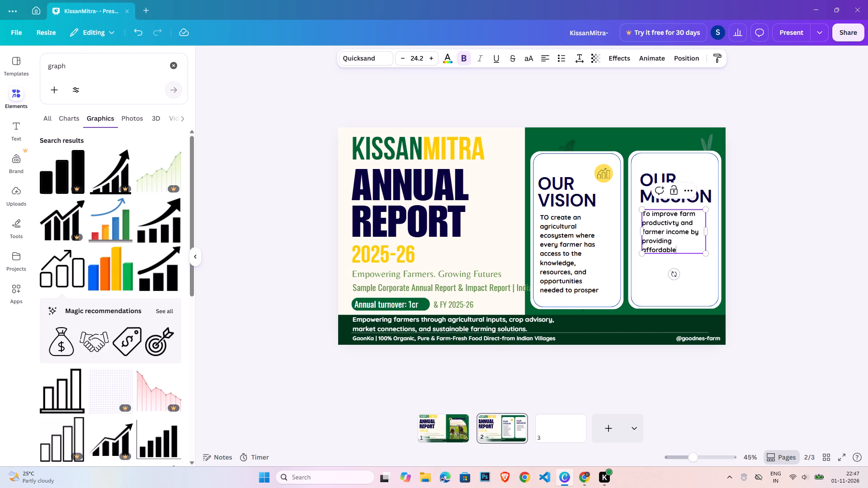
{"action": "left_click_drag", "start_coordinate": [710, 234], "coordinate": [716, 233]}
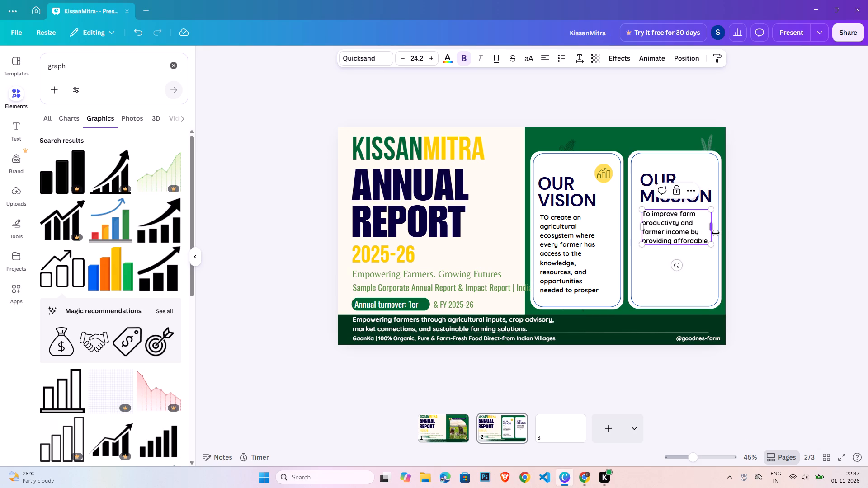
Continue the mission text with the lines "agricultural", "solutions, reliable" and "support, and".
{"action": "key", "text": "Return"}
{"action": "type", "text": "agricut"}
{"action": "key", "text": "BackSpace"}
{"action": "type", "text": "ltural"}
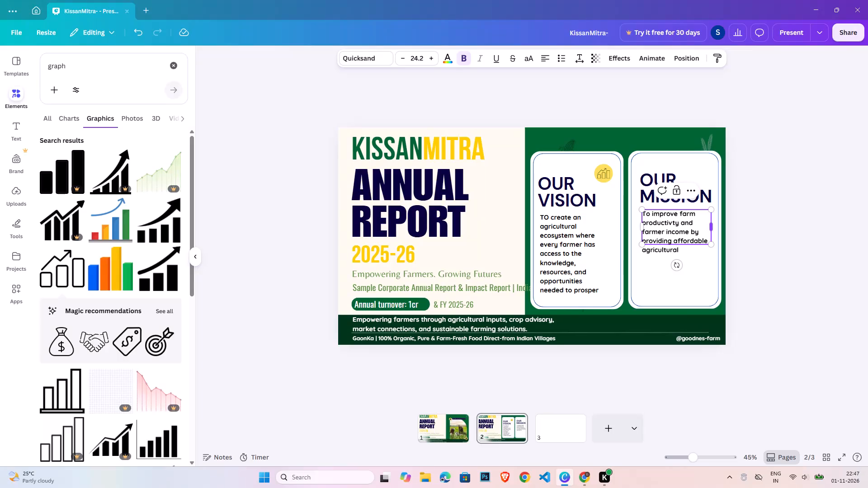
{"action": "key", "text": "space"}
{"action": "key", "text": "BackSpace"}
{"action": "key", "text": "Return"}
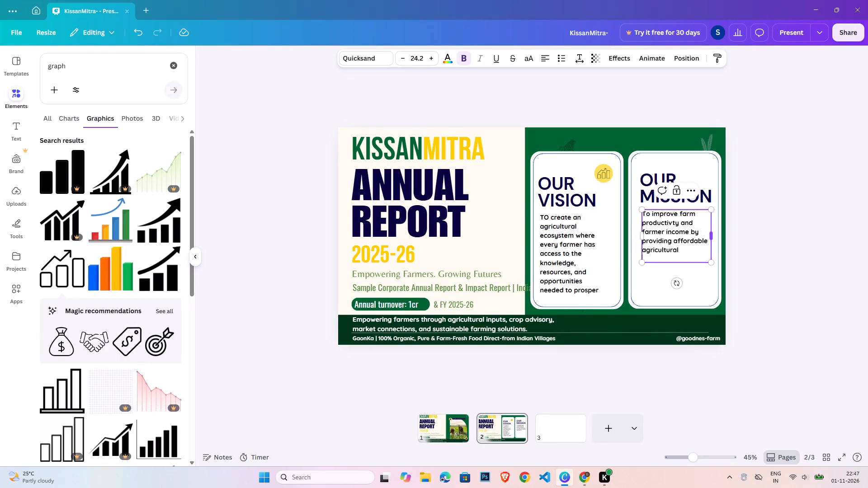
{"action": "type", "text": "solutions"}
{"action": "type", "text": ", reliabe"}
{"action": "key", "text": "BackSpace"}
{"action": "type", "text": ";e"}
{"action": "key", "text": "BackSpace"}
{"action": "key", "text": "BackSpace"}
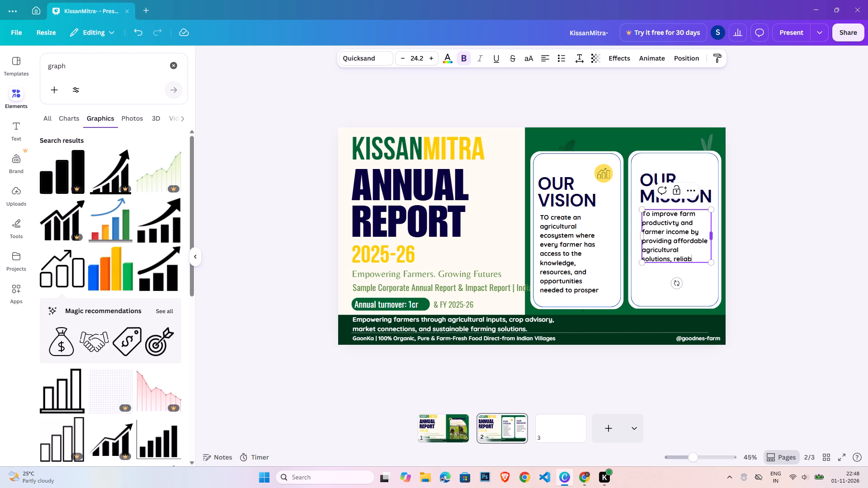
{"action": "type", "text": "le"}
{"action": "key", "text": "Return"}
{"action": "type", "text": "support"}
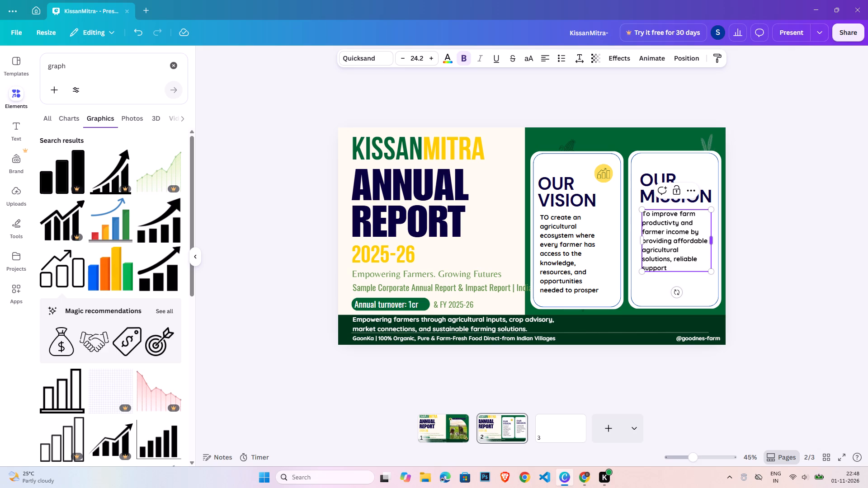
{"action": "type", "text": ", and"}
Finish the mission text with the lines "sustainable farming" and "practices.".
{"action": "key", "text": "Return"}
{"action": "key", "text": "s"}
{"action": "type", "text": "ustainable"}
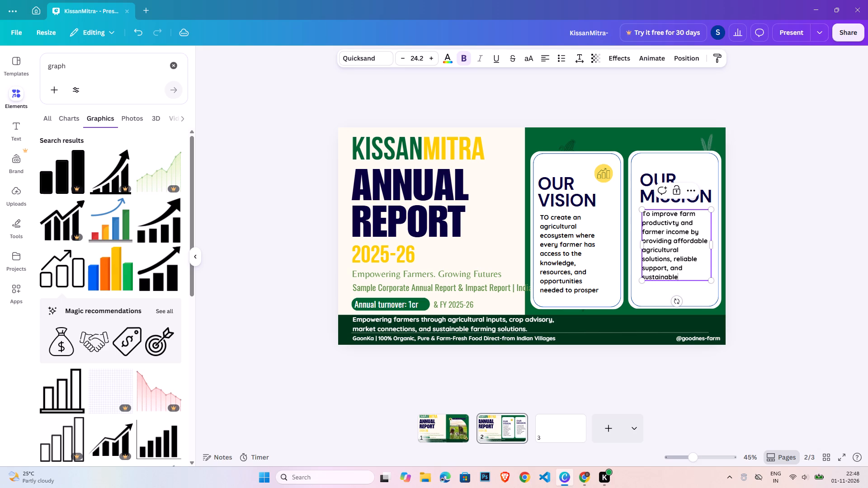
{"action": "key", "text": "space"}
{"action": "type", "text": "farming"}
{"action": "key", "text": "Return"}
{"action": "type", "text": "practises."}
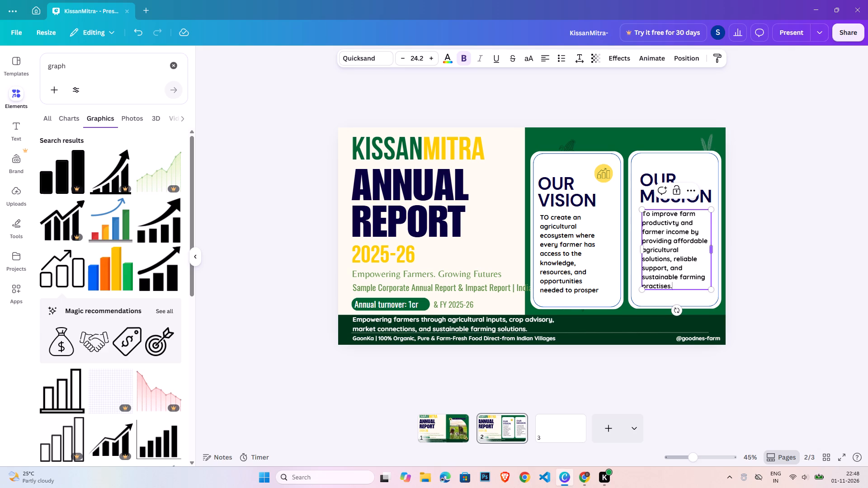
{"action": "left_click", "coordinate": [662, 287]}
{"action": "key", "text": "BackSpace"}
{"action": "key", "text": "c"}
{"action": "double_click", "coordinate": [801, 268]}
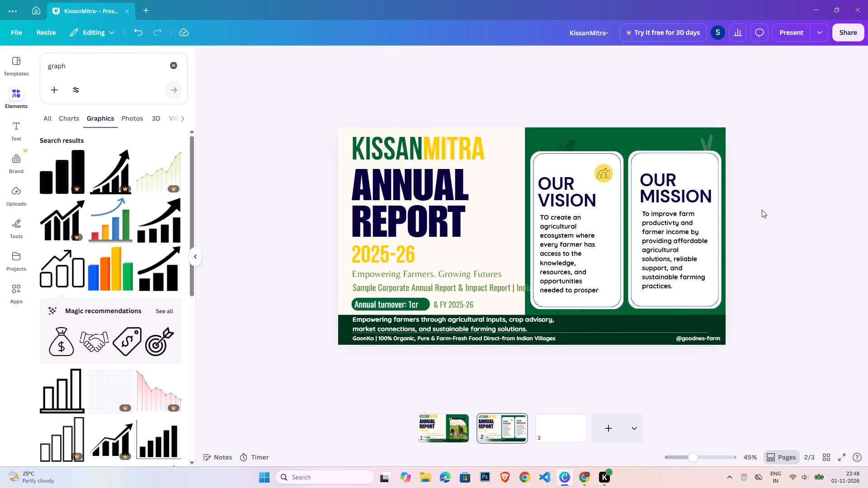
Copy the yellow money-bag badge from the lower corner of page 1's photo into the OUR MISSION card's top-right corner on page 2.
{"action": "scroll", "coordinate": [778, 242], "scroll_direction": "up", "scroll_amount": 4}
{"action": "left_click", "coordinate": [442, 430]}
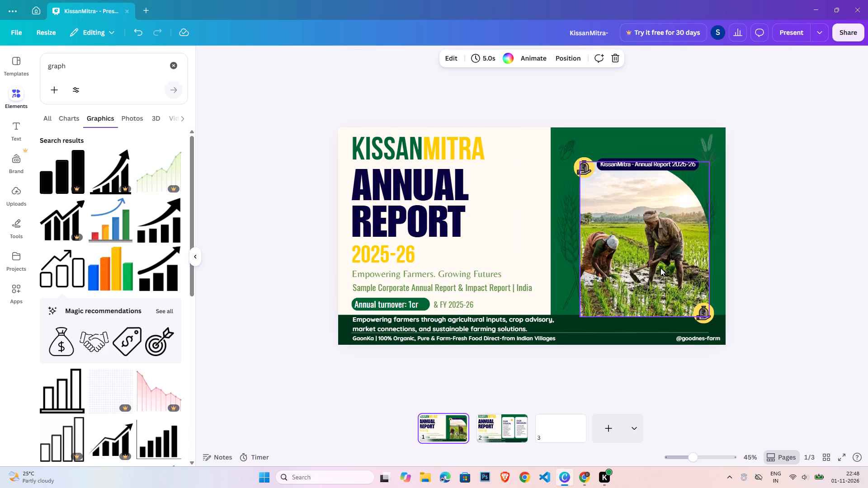
{"action": "left_click", "coordinate": [704, 322]}
{"action": "left_click", "coordinate": [704, 316]}
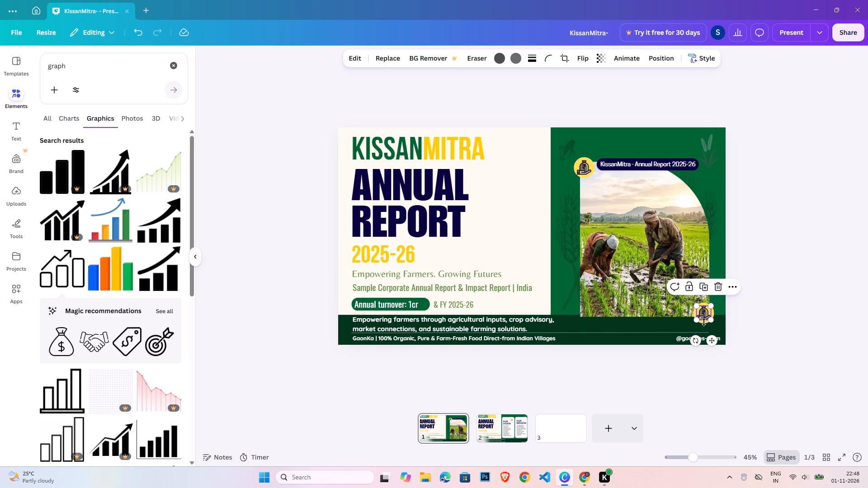
{"action": "left_click", "coordinate": [755, 304]}
{"action": "left_click", "coordinate": [713, 307]}
{"action": "left_click", "coordinate": [706, 311], "text": "shift"}
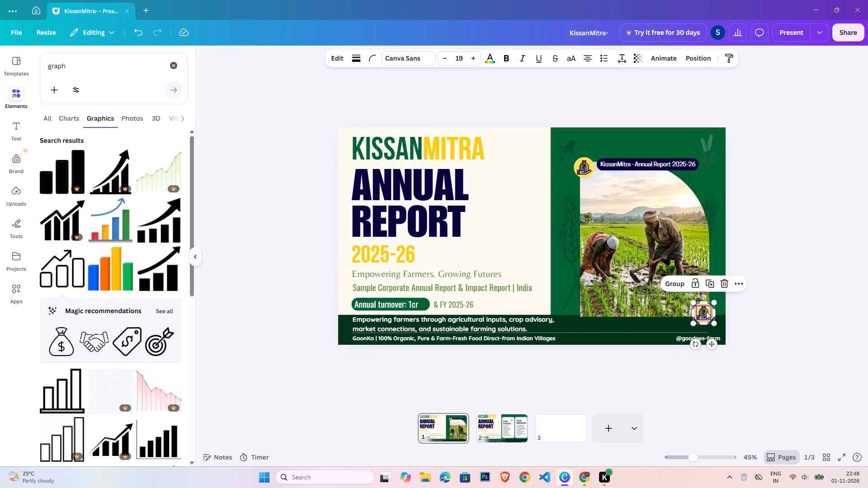
{"action": "key", "text": "ctrl+c"}
{"action": "left_click", "coordinate": [503, 419]}
{"action": "key", "text": "ctrl+v"}
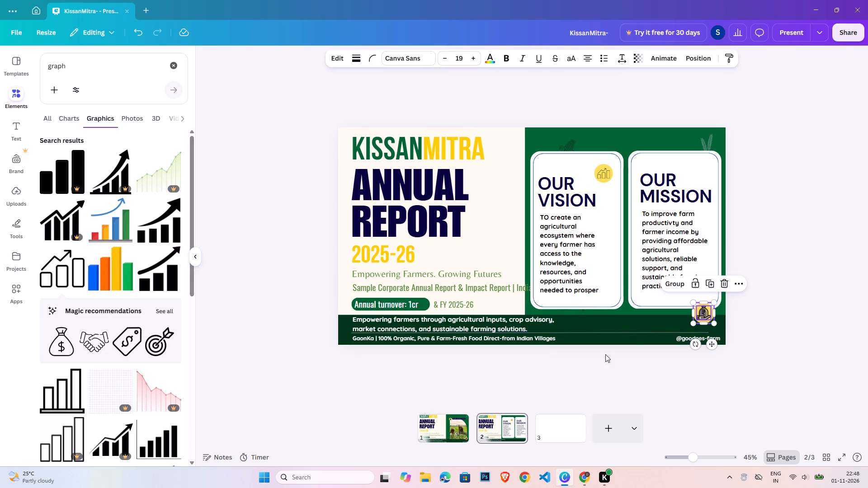
{"action": "left_click_drag", "start_coordinate": [713, 343], "coordinate": [712, 208]}
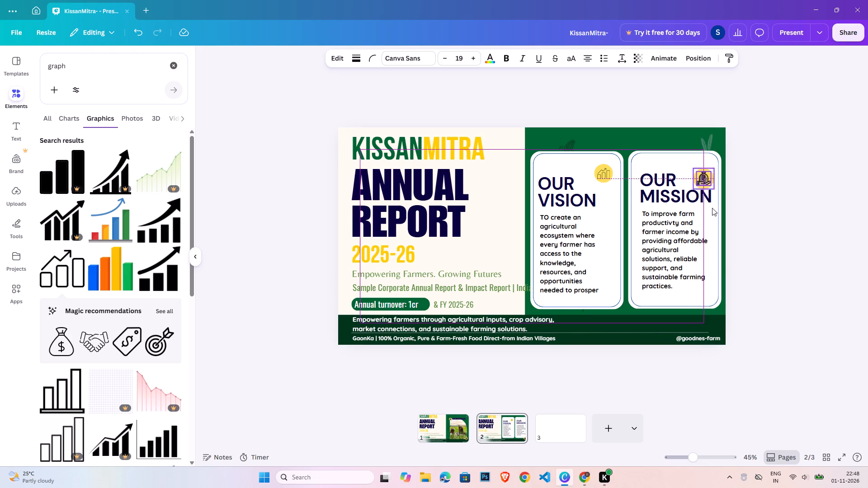
{"action": "left_click_drag", "start_coordinate": [712, 208], "coordinate": [712, 206]}
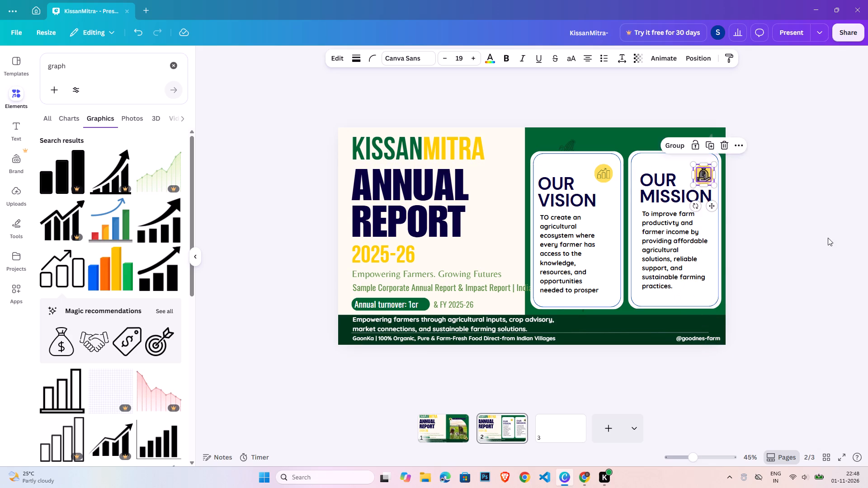
{"action": "left_click", "coordinate": [828, 238]}
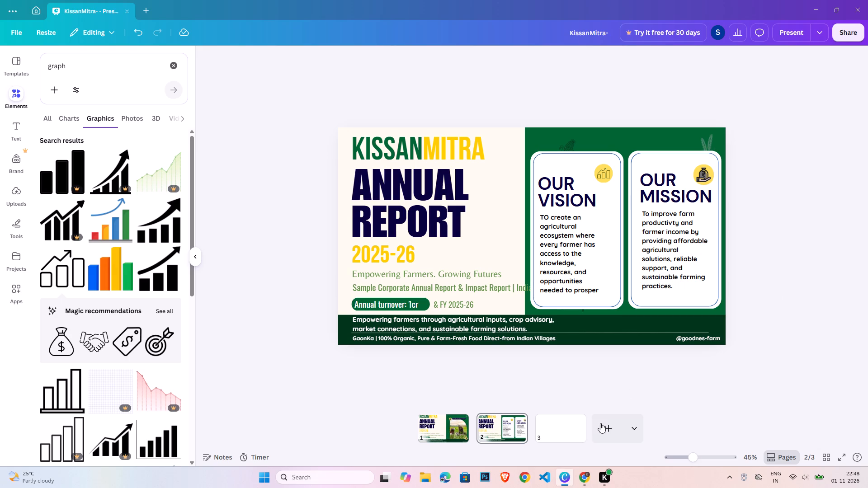
Group the "KissanMitra - Annual Report 2025-26" text with its dark pill on page 1 and copy the group onto page 2.
{"action": "left_click", "coordinate": [453, 432]}
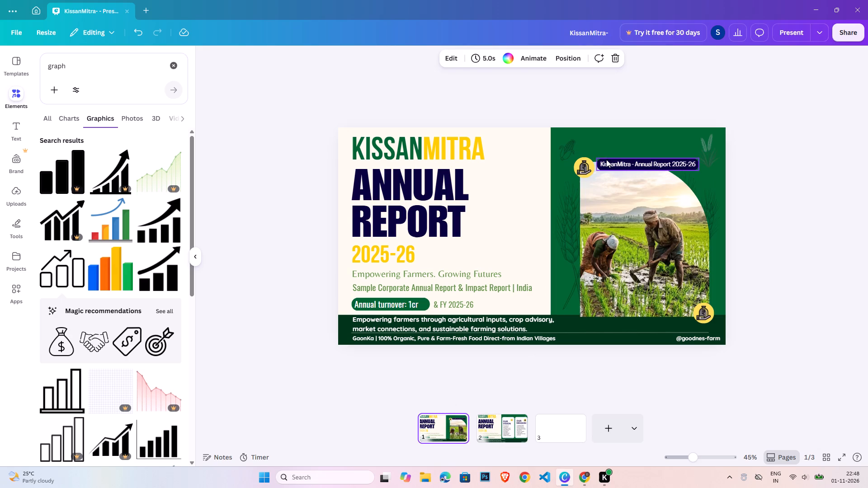
{"action": "left_click", "coordinate": [606, 160]}
{"action": "left_click", "coordinate": [618, 166], "text": "shift"}
{"action": "key", "text": "ctrl+c"}
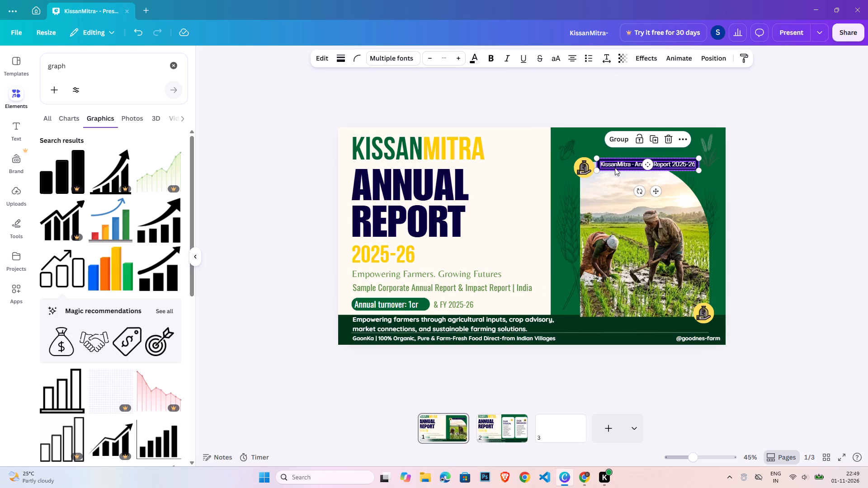
{"action": "left_click", "coordinate": [623, 137]}
{"action": "key", "text": "ctrl+c"}
{"action": "left_click", "coordinate": [511, 430]}
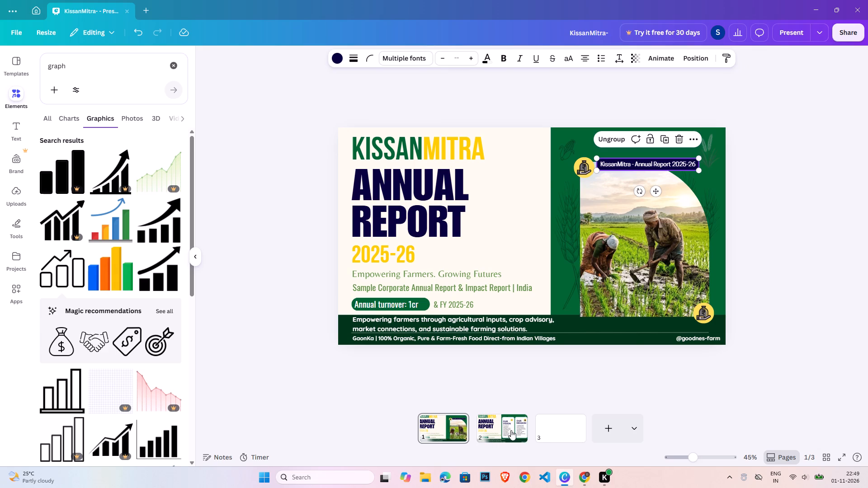
{"action": "key", "text": "ctrl+v"}
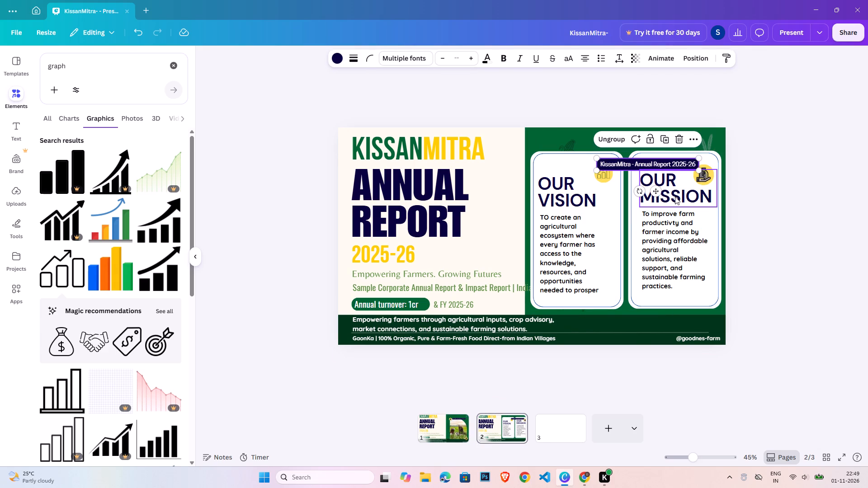
Move the copied report label into the green strip above the OUR VISION and OUR MISSION cards.
{"action": "left_click_drag", "start_coordinate": [682, 162], "coordinate": [677, 148]}
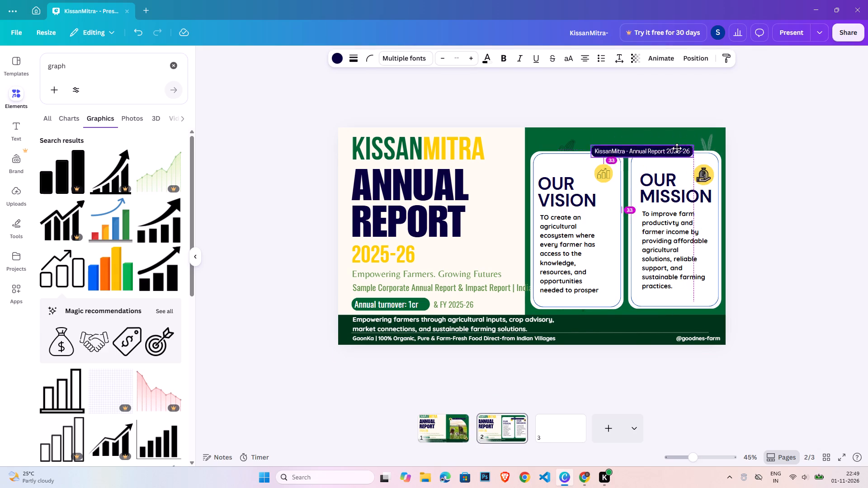
{"action": "left_click_drag", "start_coordinate": [677, 148], "coordinate": [679, 137]}
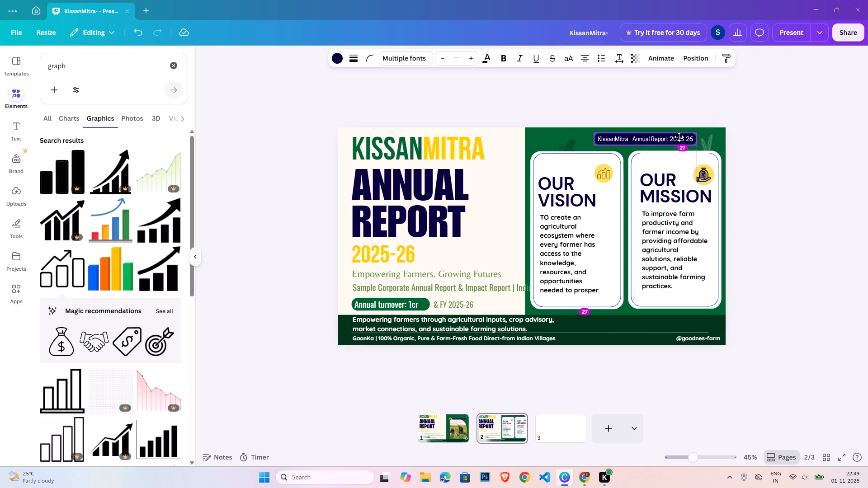
{"action": "left_click_drag", "start_coordinate": [679, 137], "coordinate": [678, 138]}
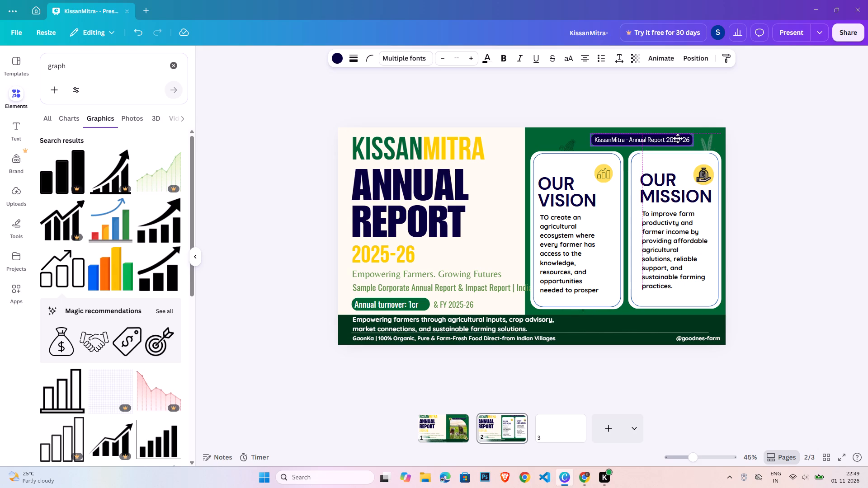
{"action": "left_click_drag", "start_coordinate": [678, 138], "coordinate": [685, 139]}
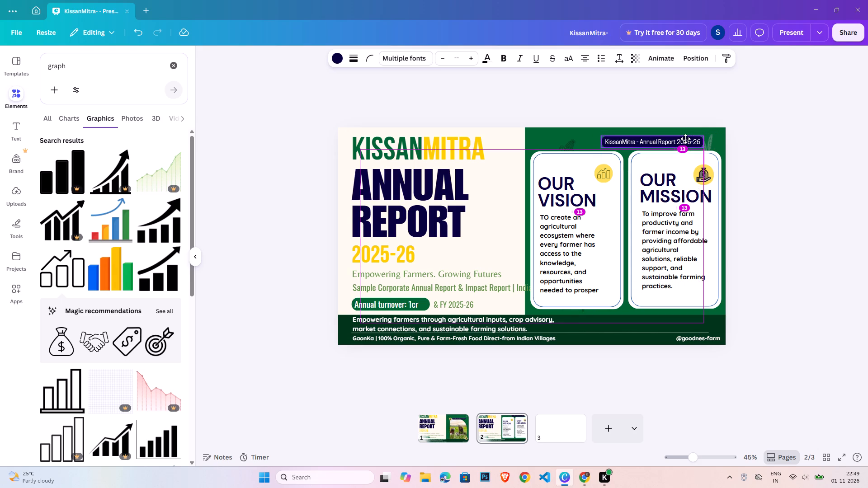
{"action": "left_click_drag", "start_coordinate": [685, 139], "coordinate": [682, 139]}
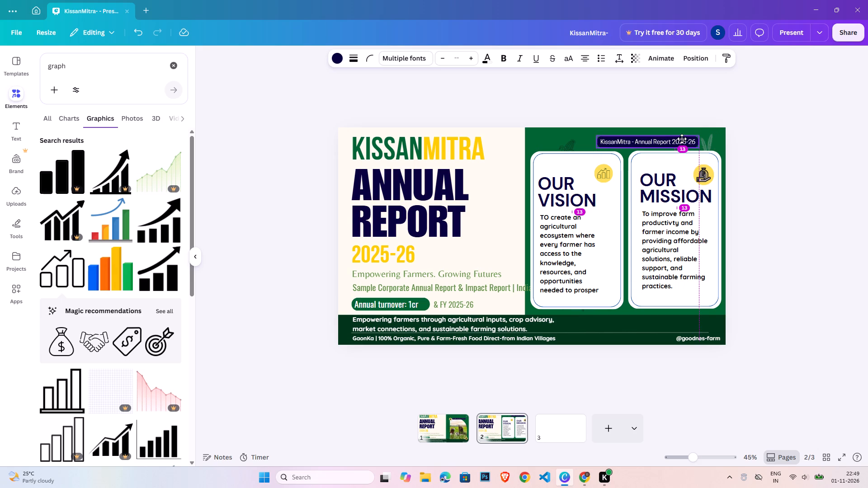
{"action": "left_click_drag", "start_coordinate": [682, 139], "coordinate": [683, 137]}
{"action": "left_click", "coordinate": [796, 215]}
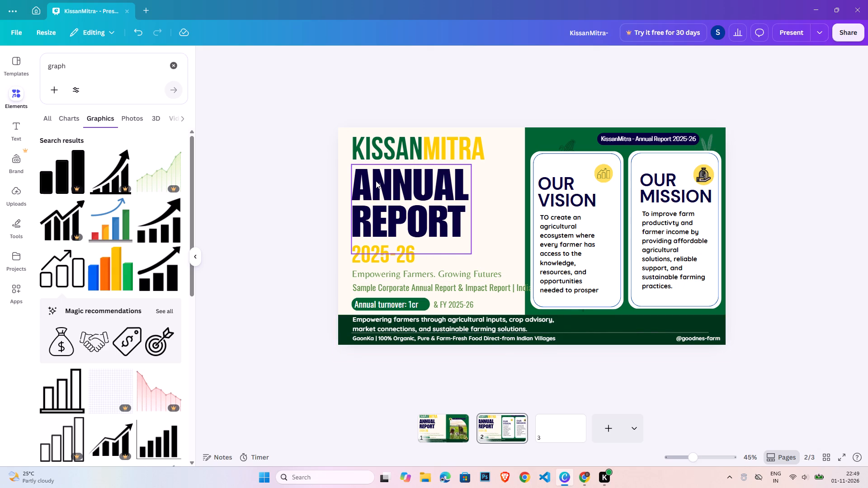
Delete page 2's KISSANMITRA title, tagline, report subtitle, annual turnover pill and text, "& FY 2025-26" and "2025-26", keeping ANNUAL REPORT.
{"action": "left_click", "coordinate": [394, 192]}
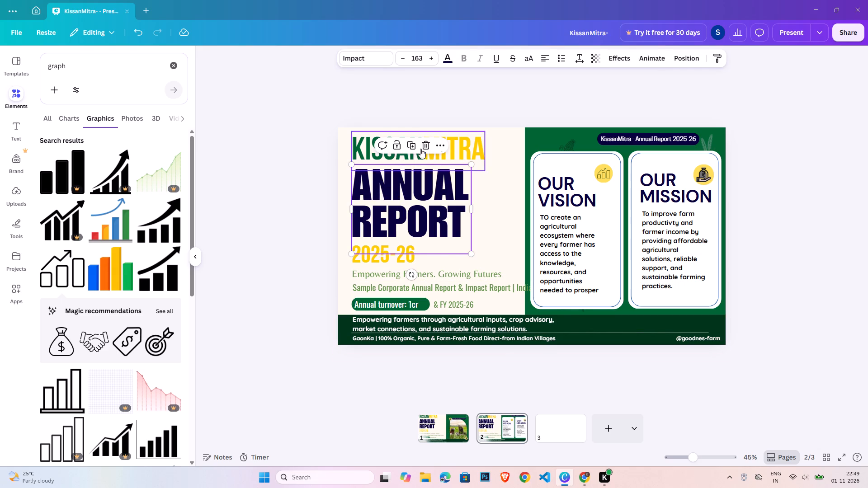
{"action": "left_click", "coordinate": [470, 145]}
{"action": "key", "text": "Delete"}
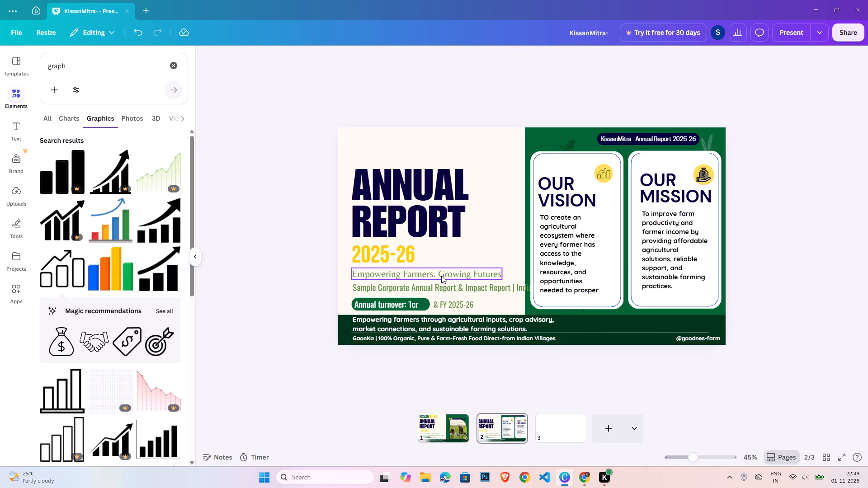
{"action": "left_click", "coordinate": [441, 276]}
{"action": "key", "text": "Delete"}
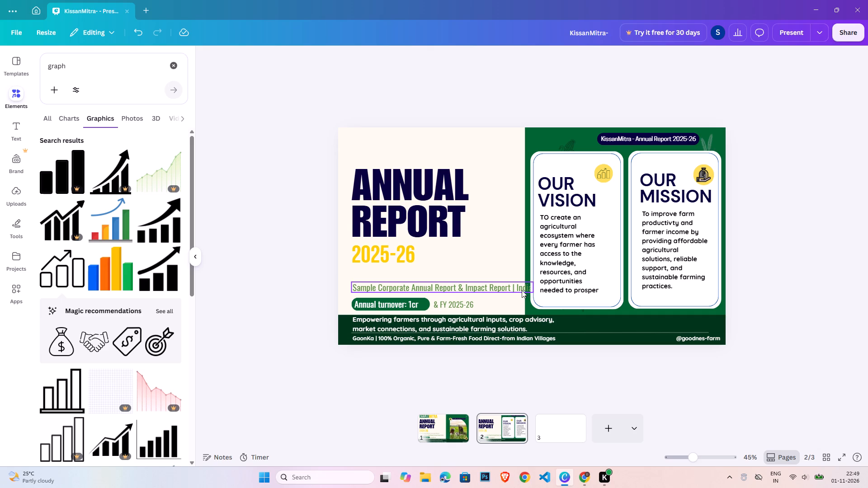
{"action": "left_click", "coordinate": [505, 291]}
{"action": "key", "text": "Delete"}
{"action": "left_click", "coordinate": [391, 305]}
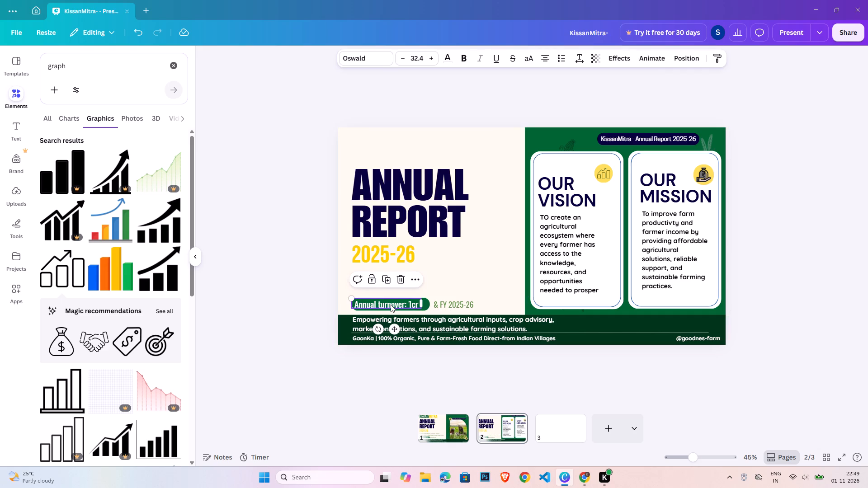
{"action": "key", "text": "Delete"}
{"action": "left_click", "coordinate": [392, 305]}
{"action": "key", "text": "Delete"}
{"action": "left_click", "coordinate": [439, 306]}
{"action": "key", "text": "Delete"}
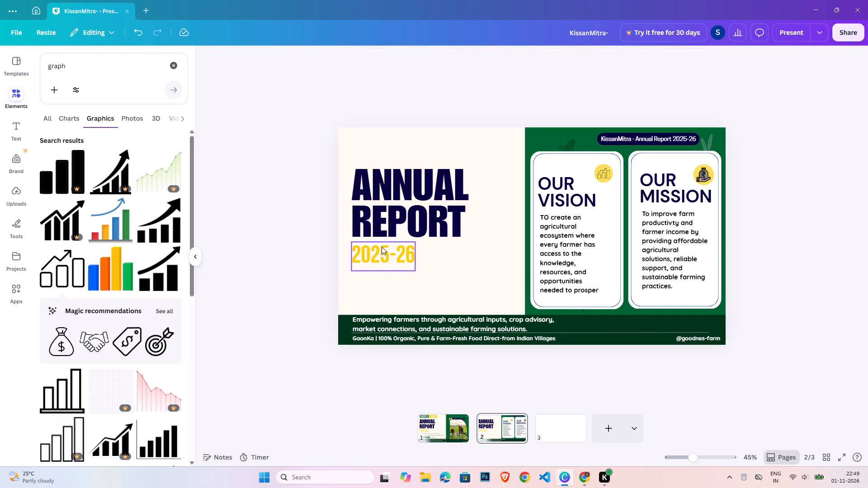
{"action": "left_click", "coordinate": [382, 247]}
{"action": "key", "text": "Delete"}
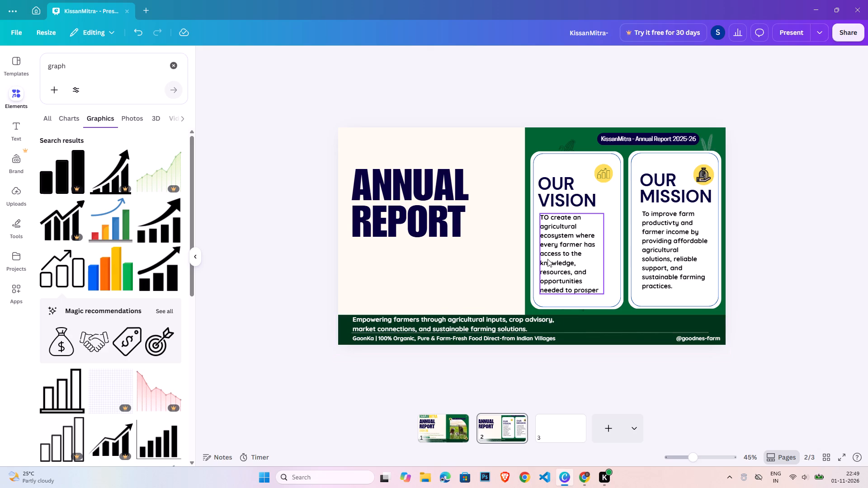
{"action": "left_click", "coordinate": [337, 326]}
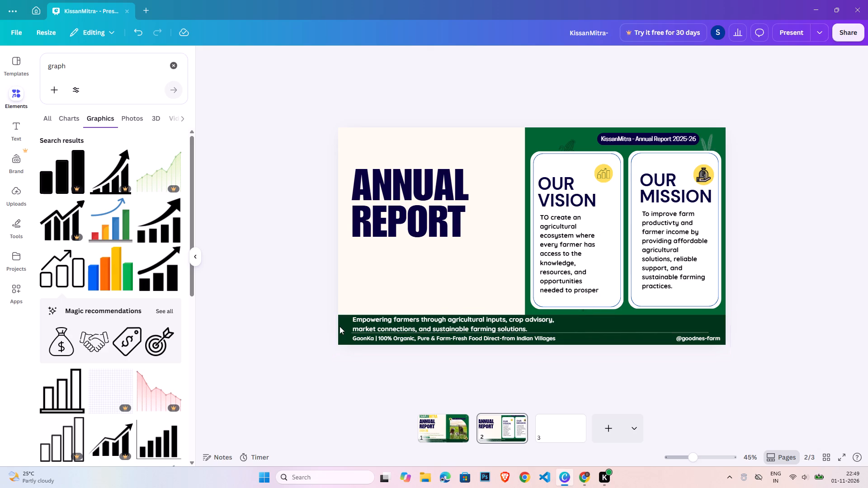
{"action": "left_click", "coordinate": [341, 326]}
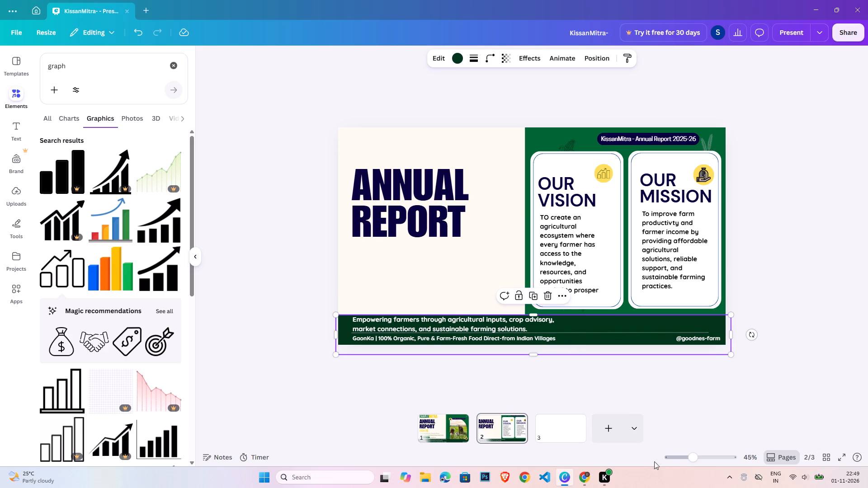
Replace the ANNUAL REPORT heading on page 2 with "01. COMPANY".
{"action": "left_click", "coordinate": [393, 221]}
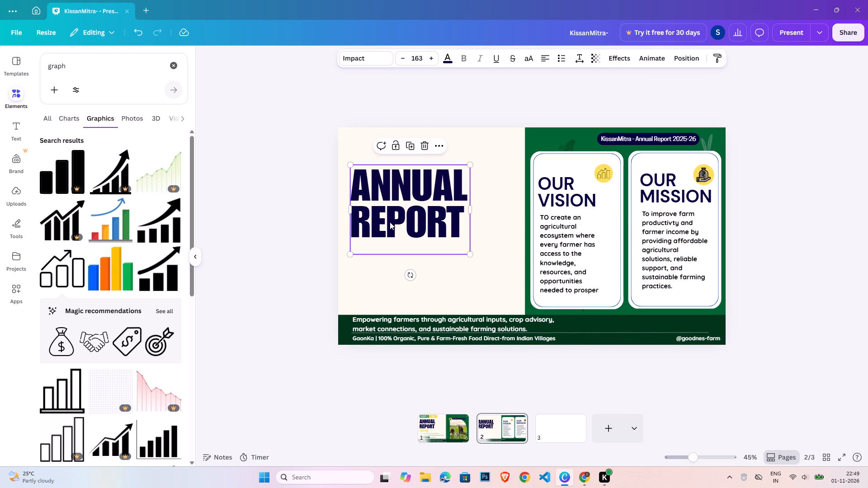
{"action": "triple_click", "coordinate": [390, 222]}
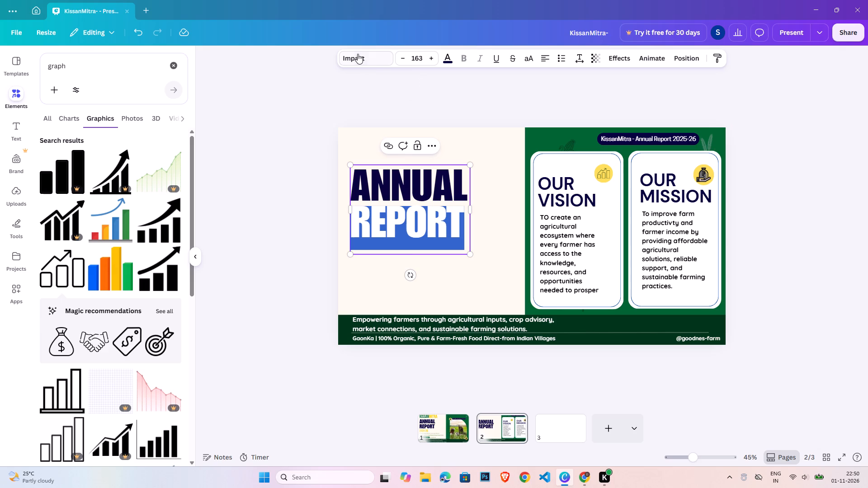
{"action": "double_click", "coordinate": [406, 199]}
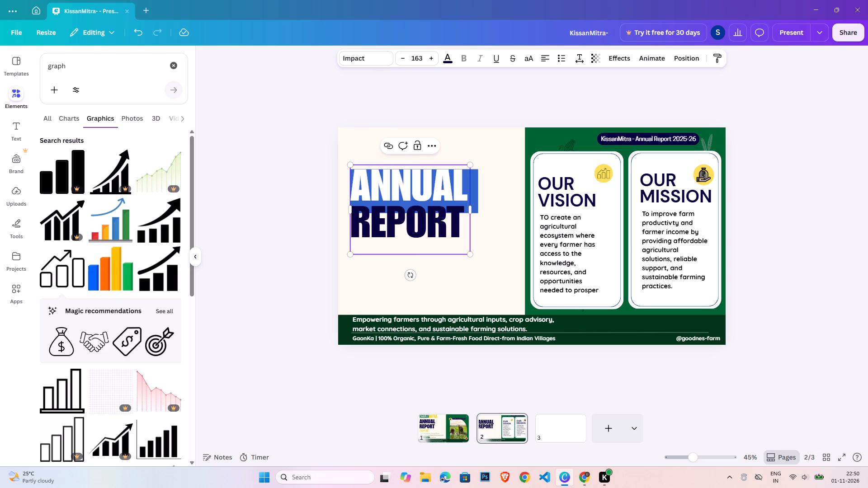
{"action": "key", "text": "ctrl+a"}
{"action": "type", "text": "01. Companu"}
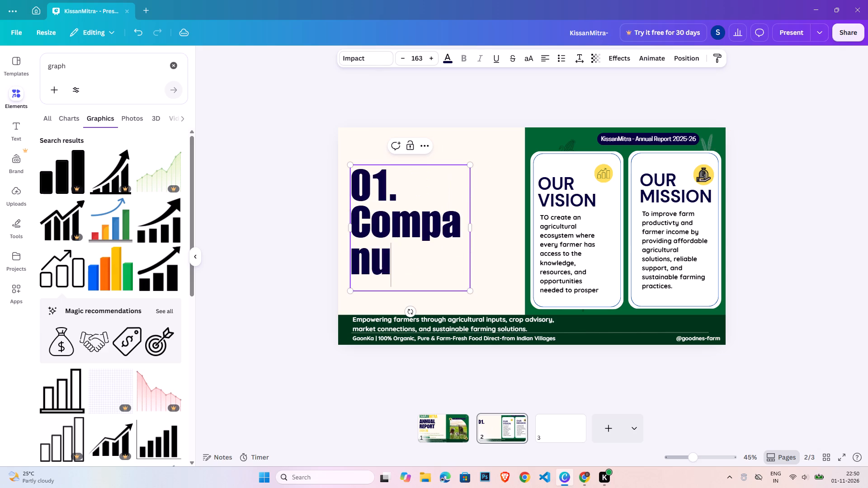
{"action": "key", "text": "BackSpace"}
{"action": "key", "text": "BackSpace"}
{"action": "key", "text": "BackSpace"}
{"action": "key", "text": "BackSpace"}
{"action": "key", "text": "BackSpace"}
{"action": "key", "text": "BackSpace"}
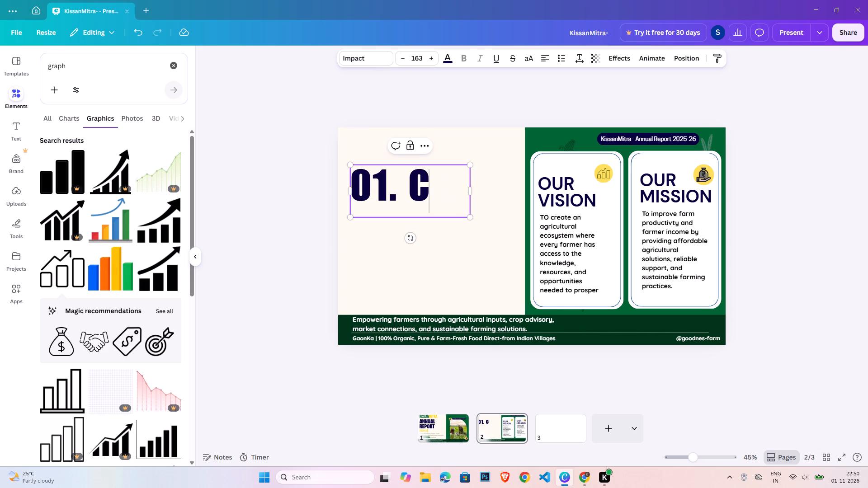
{"action": "type", "text": "OMPANY"}
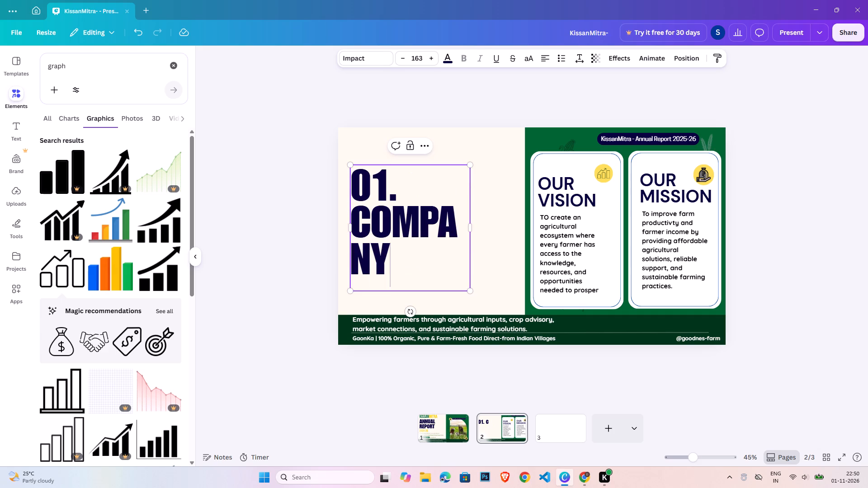
Add "OVERVIEW" on a new line of the page 2 heading.
{"action": "key", "text": "shift+Return"}
{"action": "key", "text": "shift+space"}
{"action": "key", "text": "shift+BackSpace"}
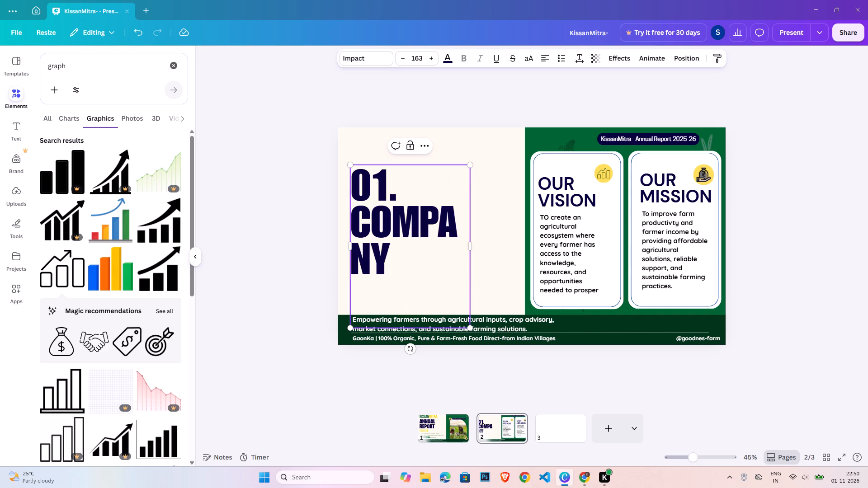
{"action": "type", "text": "OVB"}
{"action": "key", "text": "shift+BackSpace"}
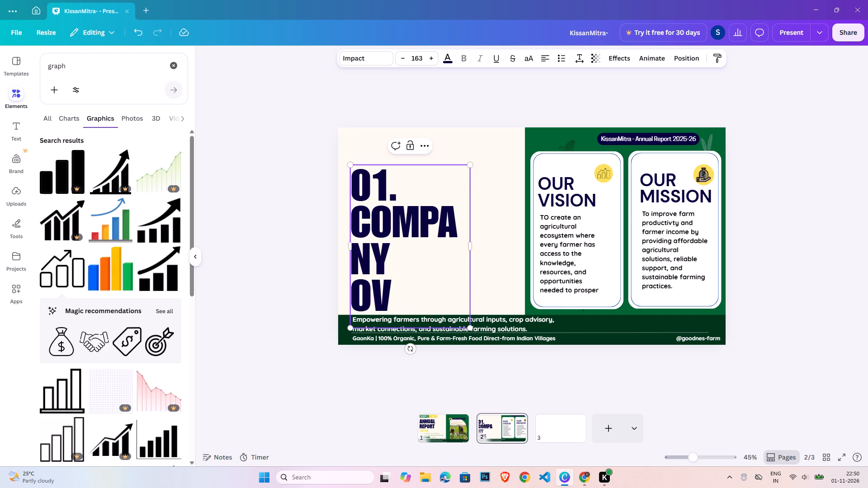
{"action": "type", "text": "ERW"}
{"action": "key", "text": "shift+BackSpace"}
{"action": "type", "text": "VIEW"}
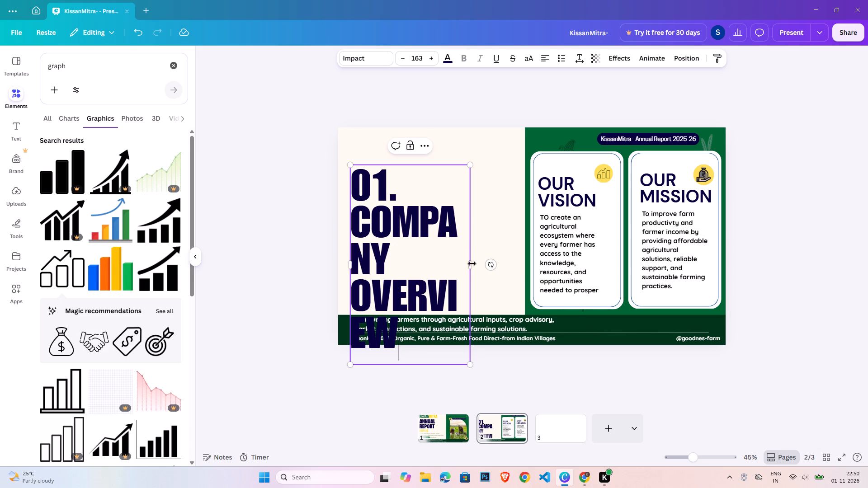
Widen the heading's text box so "01. COMPANY" fits one line and scale it down to font size 82 within the cream area.
{"action": "left_click_drag", "start_coordinate": [473, 268], "coordinate": [550, 267]}
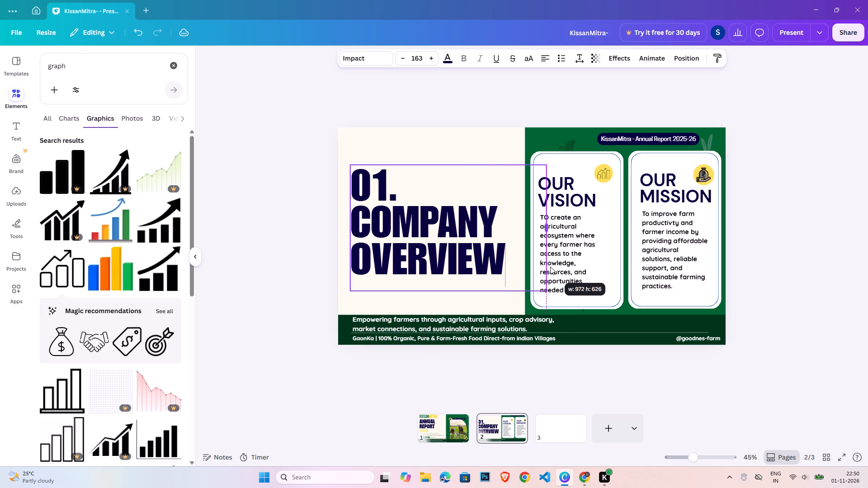
{"action": "left_click_drag", "start_coordinate": [550, 267], "coordinate": [675, 256]}
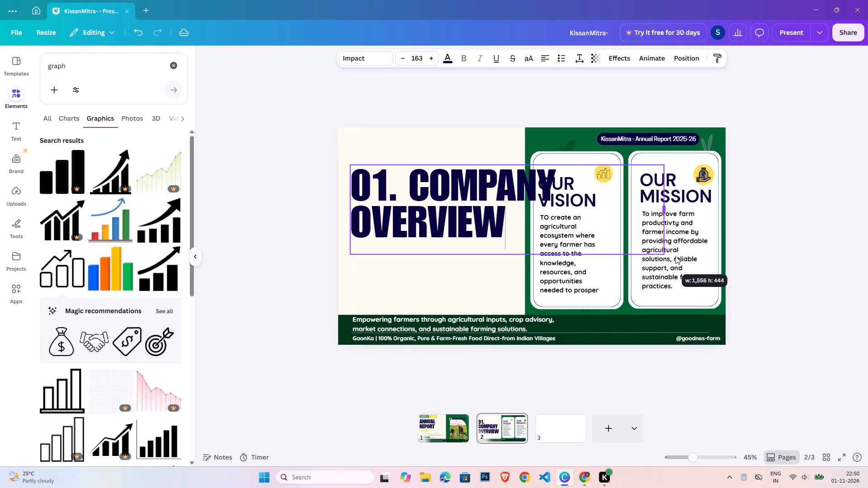
{"action": "left_click_drag", "start_coordinate": [675, 256], "coordinate": [548, 244]}
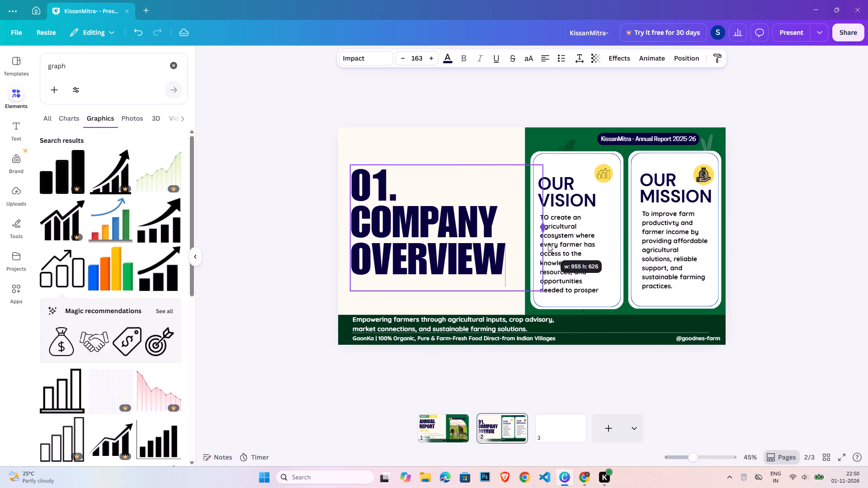
{"action": "left_click_drag", "start_coordinate": [548, 244], "coordinate": [591, 239]}
{"action": "left_click_drag", "start_coordinate": [586, 253], "coordinate": [467, 212]}
Browse the Corporate font results for a replacement font for the full page 2 heading text.
{"action": "triple_click", "coordinate": [427, 187]}
{"action": "key", "text": "ctrl+a"}
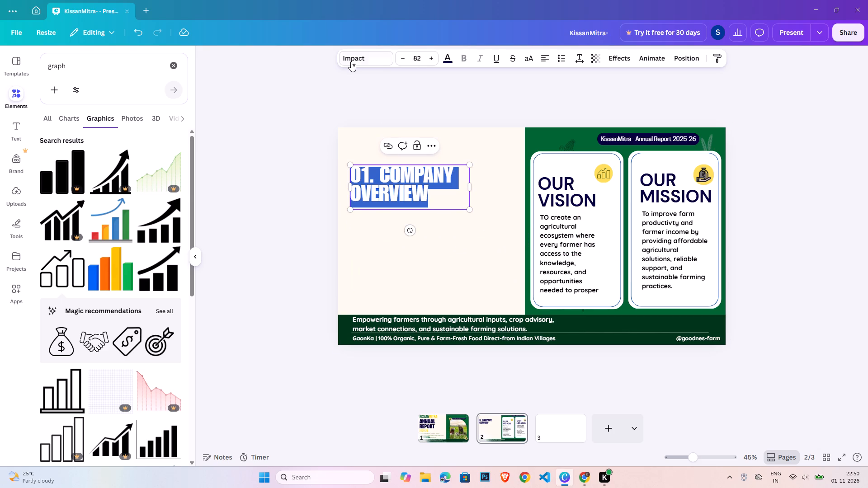
{"action": "left_click", "coordinate": [351, 61]}
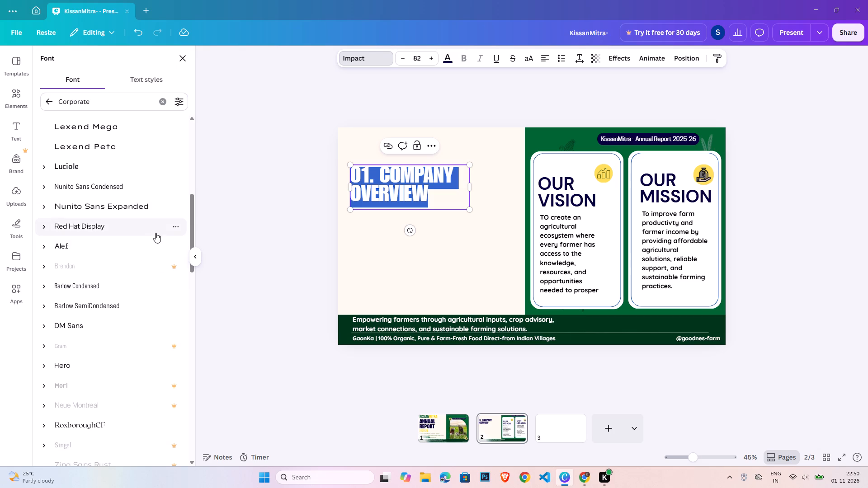
{"action": "scroll", "coordinate": [151, 278], "scroll_direction": "down", "scroll_amount": 9}
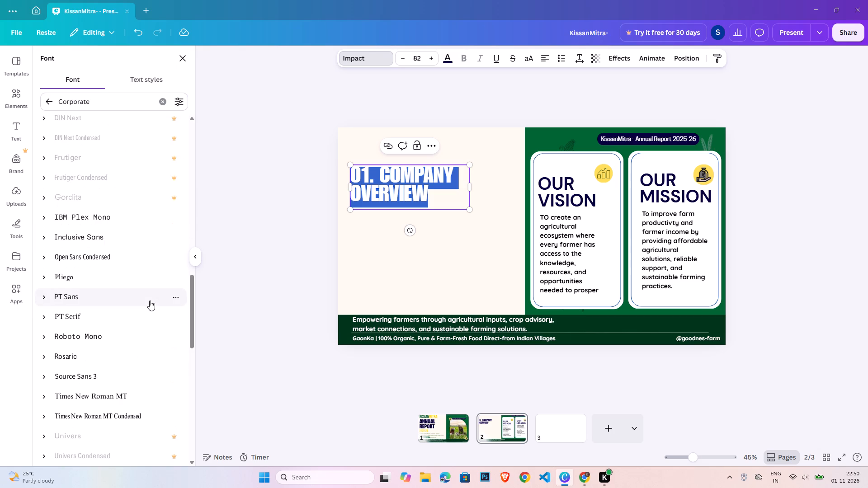
{"action": "scroll", "coordinate": [150, 300], "scroll_direction": "down", "scroll_amount": 6}
{"action": "scroll", "coordinate": [156, 360], "scroll_direction": "down", "scroll_amount": 2}
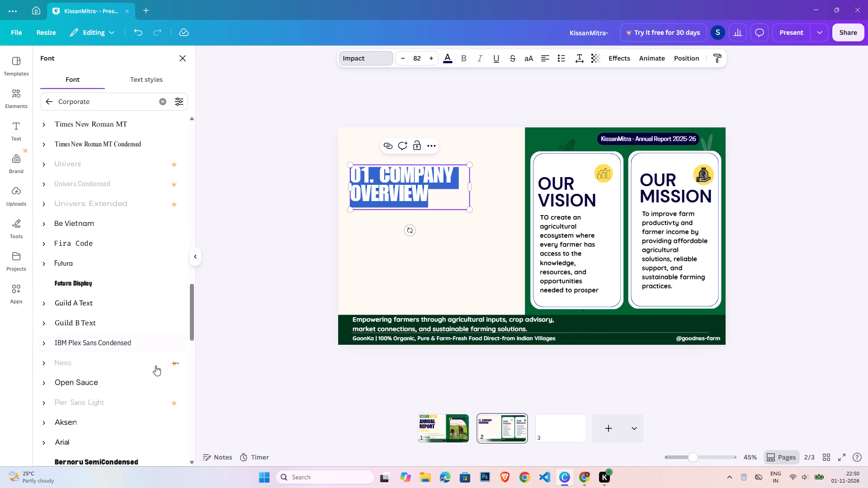
{"action": "scroll", "coordinate": [156, 366], "scroll_direction": "down", "scroll_amount": 4}
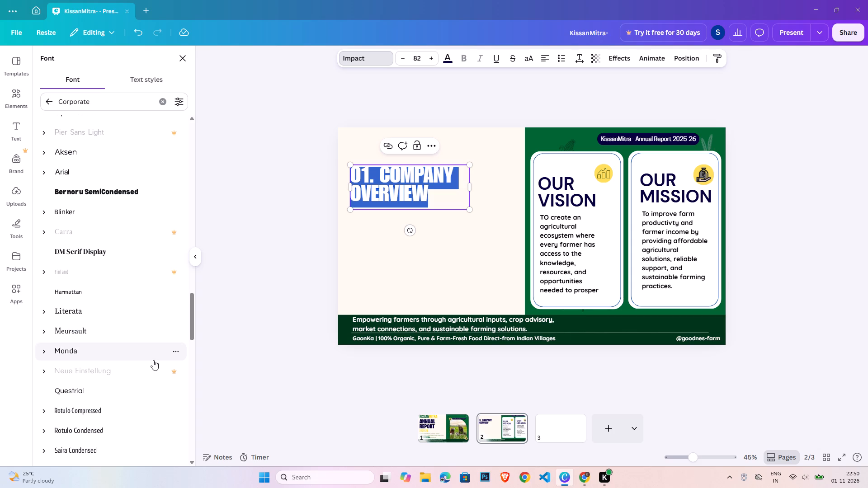
{"action": "left_click", "coordinate": [867, 487]}
{"action": "left_click", "coordinate": [445, 281]}
{"action": "left_click", "coordinate": [439, 283]}
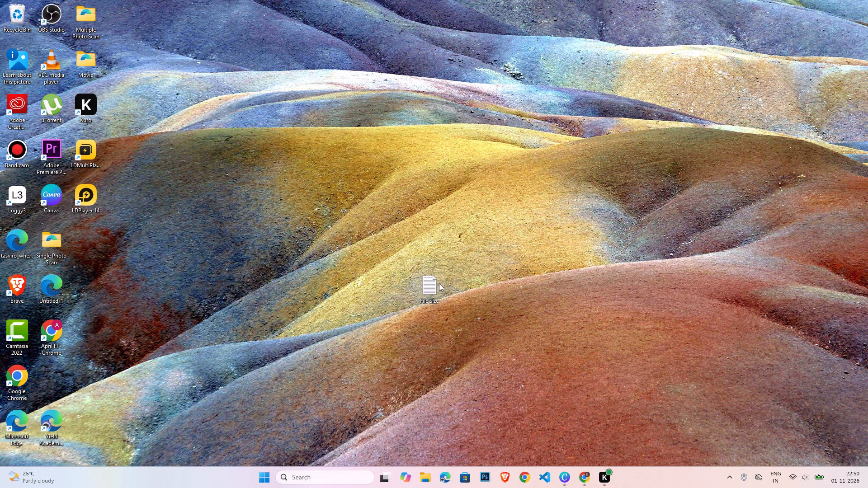
{"action": "double_click", "coordinate": [432, 286]}
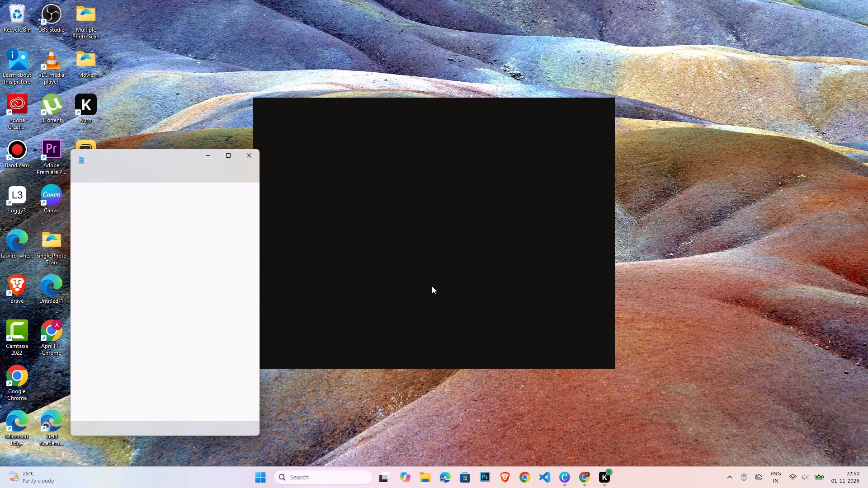
{"action": "left_click", "coordinate": [233, 160]}
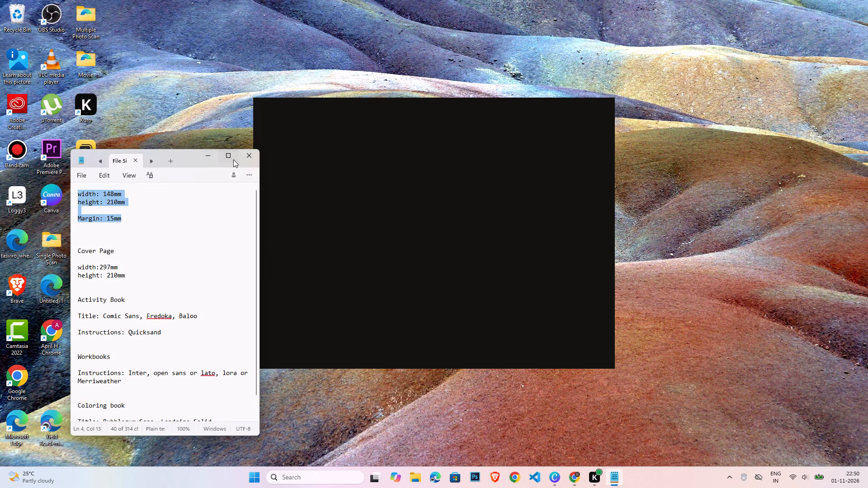
{"action": "left_click", "coordinate": [202, 1]}
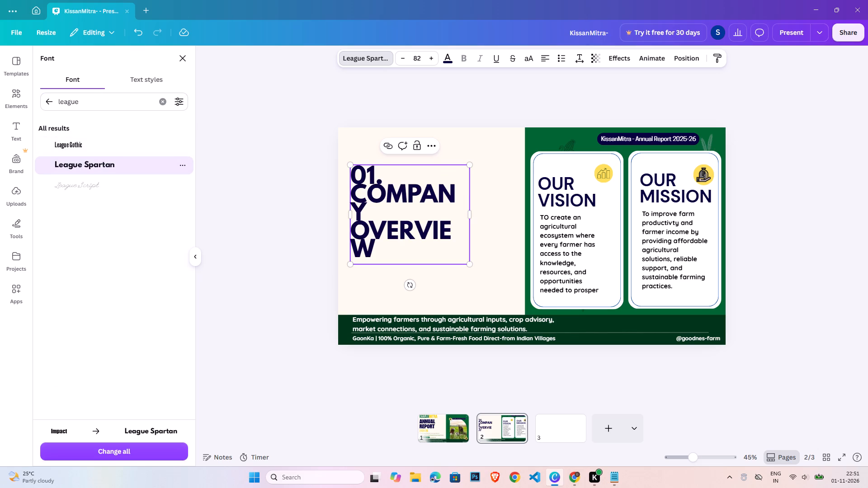
Widen the heading's text box so "01. COMPANY" fits on one line within the cream area.
{"action": "left_click_drag", "start_coordinate": [473, 212], "coordinate": [516, 208]}
{"action": "left_click", "coordinate": [490, 163], "text": "ctrl"}
Increase the line spacing of the whole "01. COMPANY OVERVIEW" heading to about 1.2.
{"action": "left_click", "coordinate": [483, 183]}
{"action": "double_click", "coordinate": [483, 183], "text": "ctrl"}
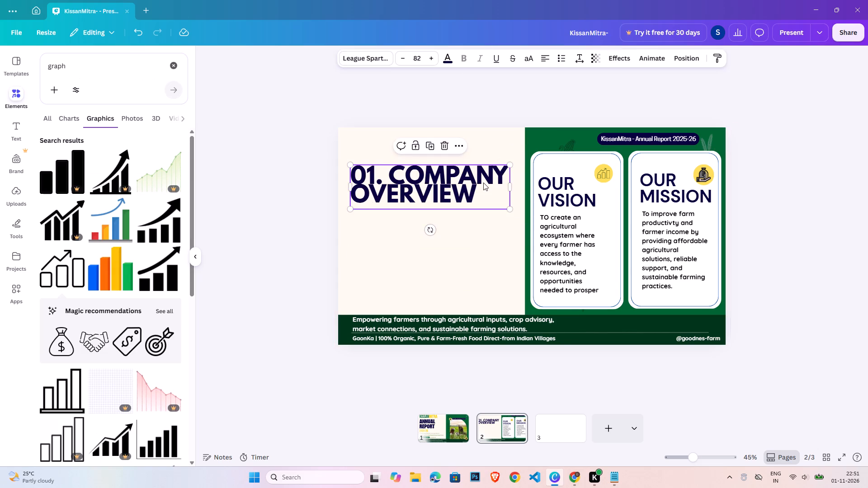
{"action": "left_click", "coordinate": [444, 190]}
{"action": "triple_click", "coordinate": [457, 187]}
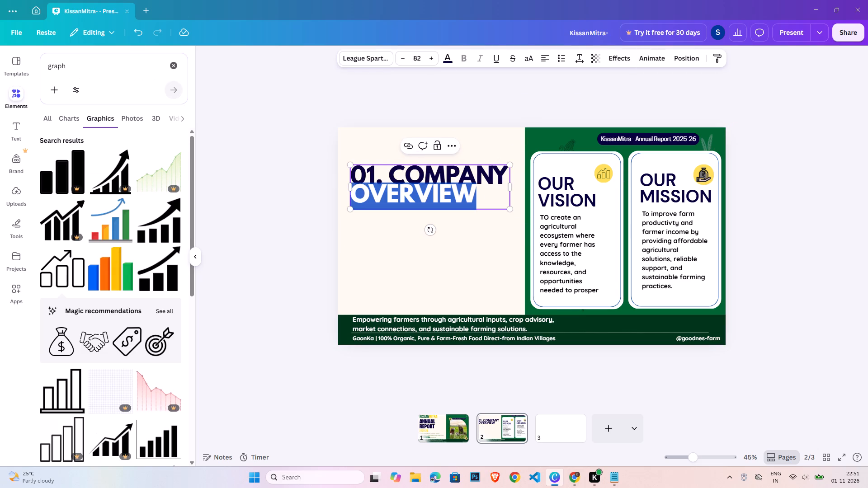
{"action": "key", "text": "ctrl+a"}
{"action": "left_click", "coordinate": [576, 60]}
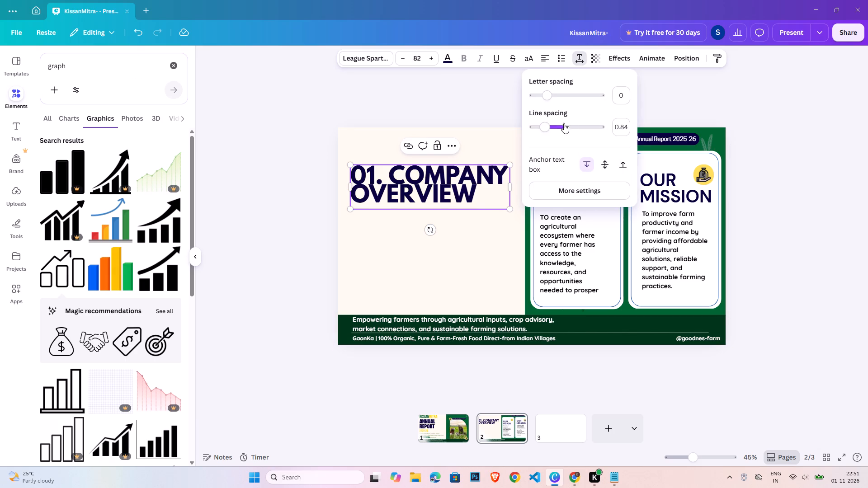
{"action": "left_click_drag", "start_coordinate": [550, 127], "coordinate": [553, 127]}
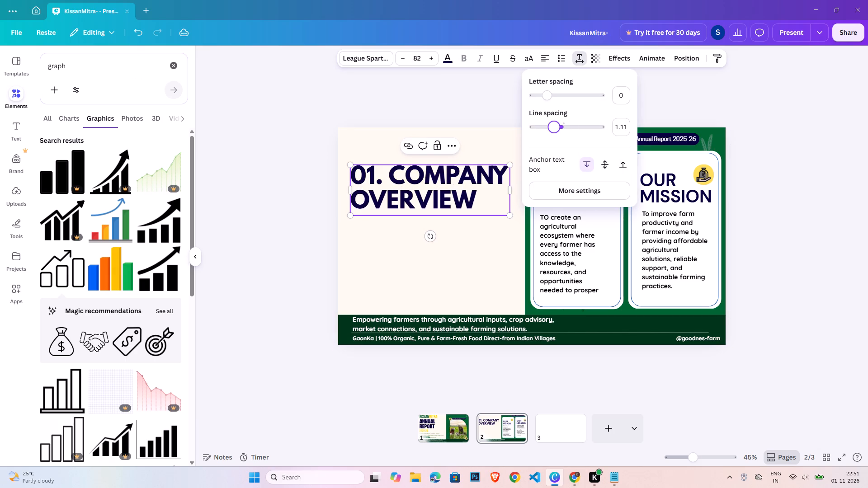
{"action": "left_click_drag", "start_coordinate": [553, 127], "coordinate": [557, 128]}
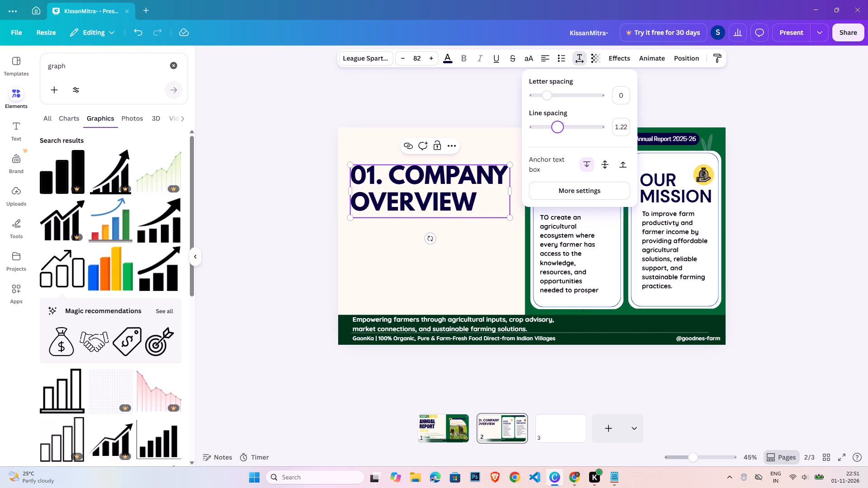
{"action": "left_click_drag", "start_coordinate": [557, 128], "coordinate": [555, 129]}
{"action": "double_click", "coordinate": [737, 178]}
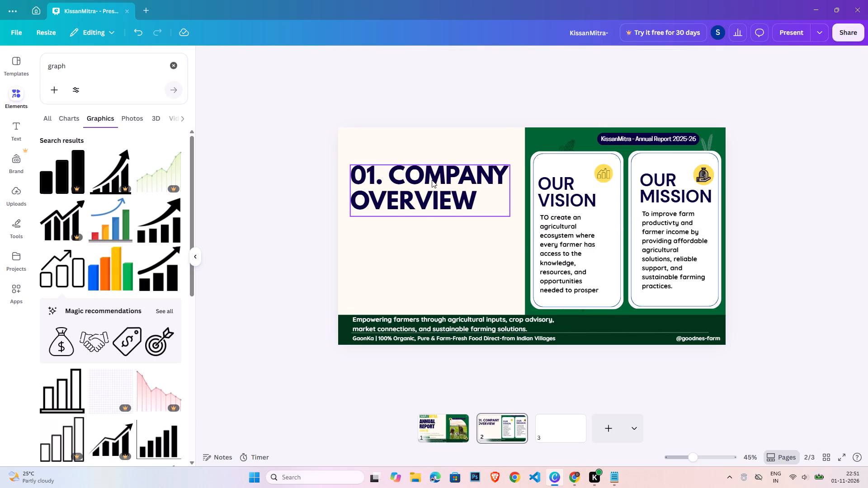
Move the heading up and slightly left, nearer the cream area's upper-left corner.
{"action": "left_click_drag", "start_coordinate": [426, 175], "coordinate": [418, 157]}
{"action": "left_click", "coordinate": [731, 191]}
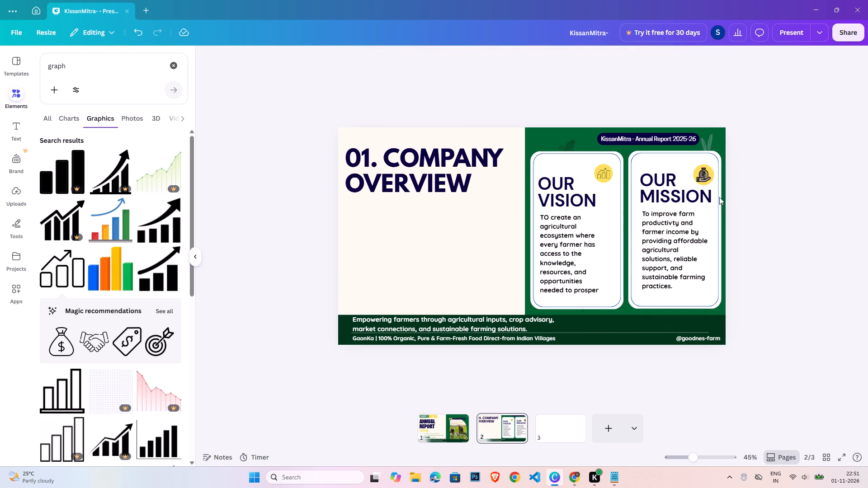
Duplicate the footer's "Empowering farmers" text and place the copy above the heading along the page's top edge.
{"action": "left_click", "coordinate": [492, 322]}
{"action": "key", "text": "ctrl+c"}
{"action": "key", "text": "ctrl+v"}
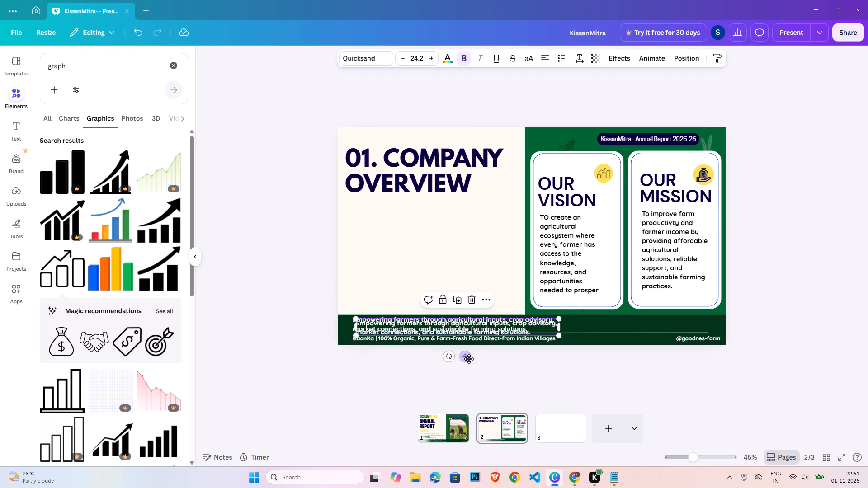
{"action": "left_click_drag", "start_coordinate": [467, 358], "coordinate": [450, 168]}
{"action": "left_click", "coordinate": [459, 126]}
Change the colour of the copied text above the heading to black.
{"action": "triple_click", "coordinate": [455, 138]}
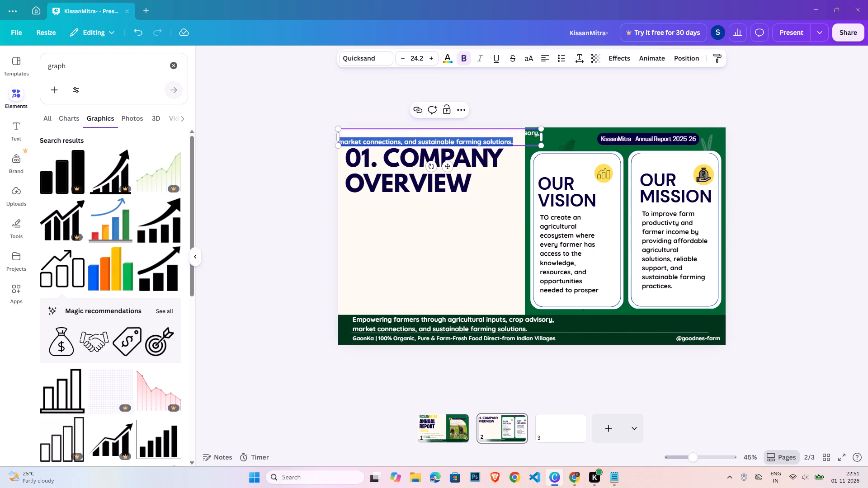
{"action": "key", "text": "ctrl+a"}
{"action": "left_click", "coordinate": [450, 61]}
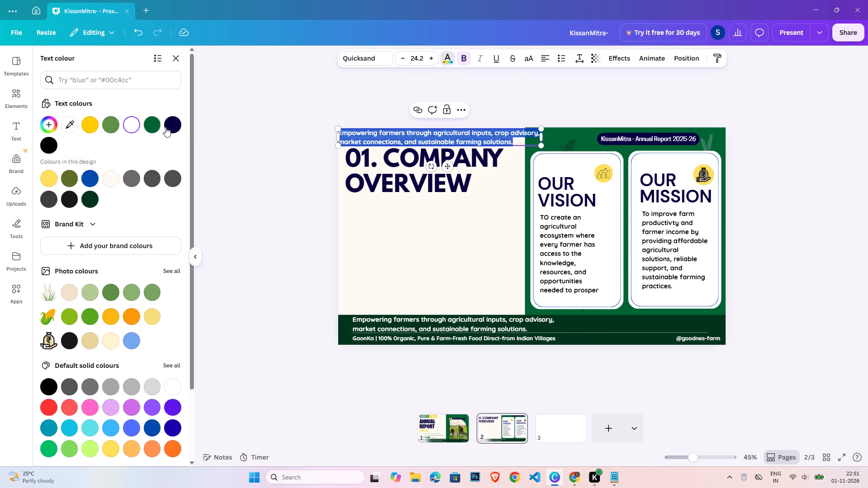
{"action": "left_click", "coordinate": [42, 147]}
{"action": "double_click", "coordinate": [280, 191]}
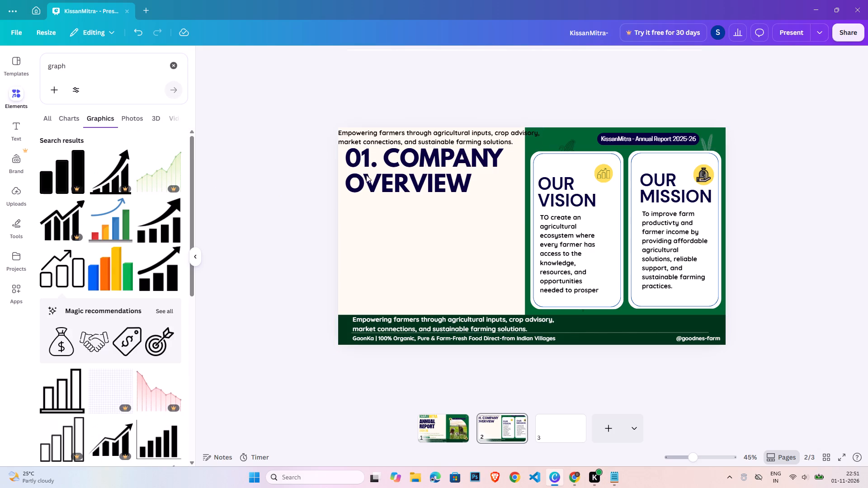
Replace the copied text above the heading with "KissanMitra - Annual Report 2025-26".
{"action": "triple_click", "coordinate": [408, 143]}
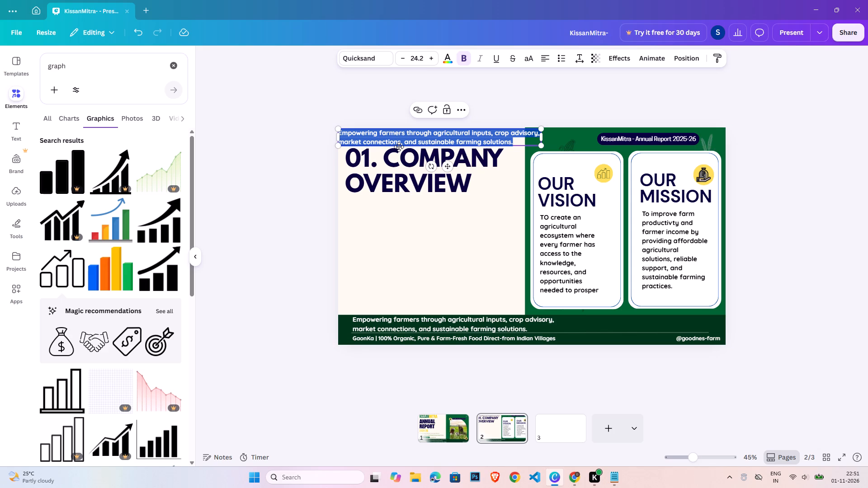
{"action": "key", "text": "ctrl+a"}
{"action": "type", "text": "KissanMir"}
{"action": "key", "text": "BackSpace"}
{"action": "type", "text": "tra"}
{"action": "key", "text": "minus"}
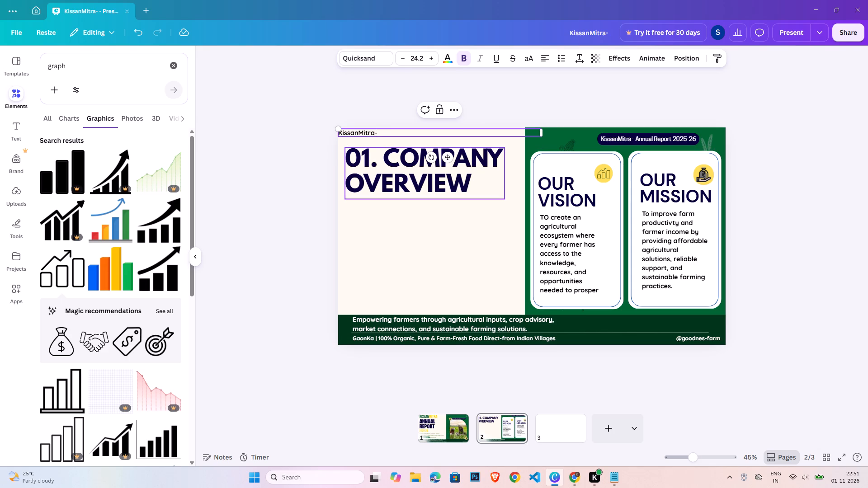
{"action": "key", "text": "BackSpace"}
{"action": "key", "text": "space"}
{"action": "type", "text": "0"}
{"action": "key", "text": "BackSpace"}
{"action": "type", "text": "-"}
{"action": "key", "text": "space"}
{"action": "type", "text": "Ann"}
{"action": "type", "text": "ual Report 2025-26"}
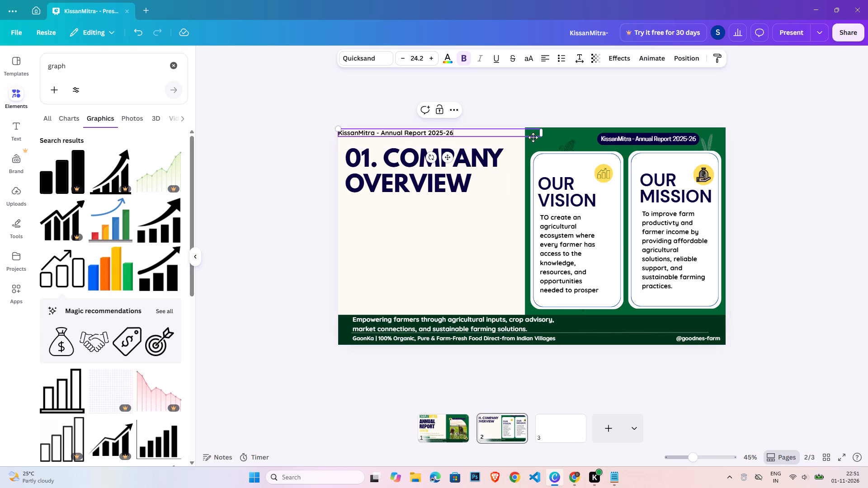
Narrow the report label's text box to fit its text and align it just above the heading's left edge.
{"action": "left_click_drag", "start_coordinate": [544, 131], "coordinate": [458, 136]}
{"action": "left_click_drag", "start_coordinate": [407, 155], "coordinate": [417, 159]}
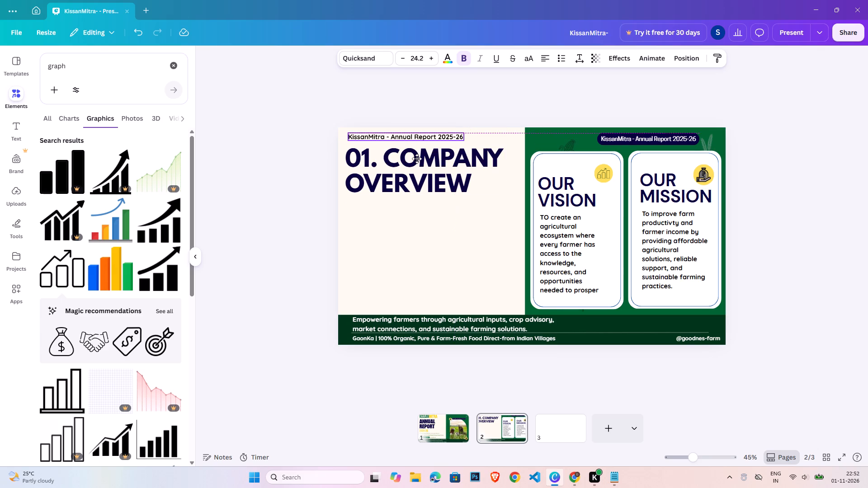
{"action": "left_click_drag", "start_coordinate": [417, 159], "coordinate": [416, 159]}
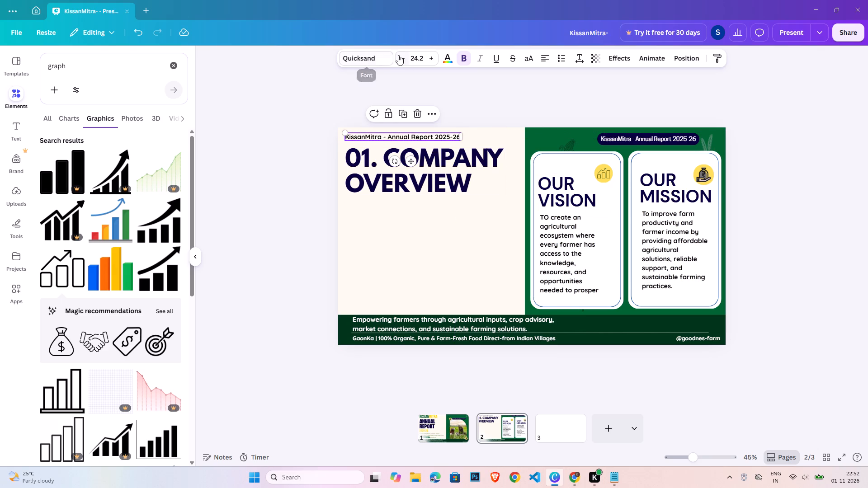
Reduce the report label above the heading to font size 19.2.
{"action": "triple_click", "coordinate": [401, 56]}
{"action": "left_click", "coordinate": [401, 56]}
{"action": "left_click", "coordinate": [400, 57]}
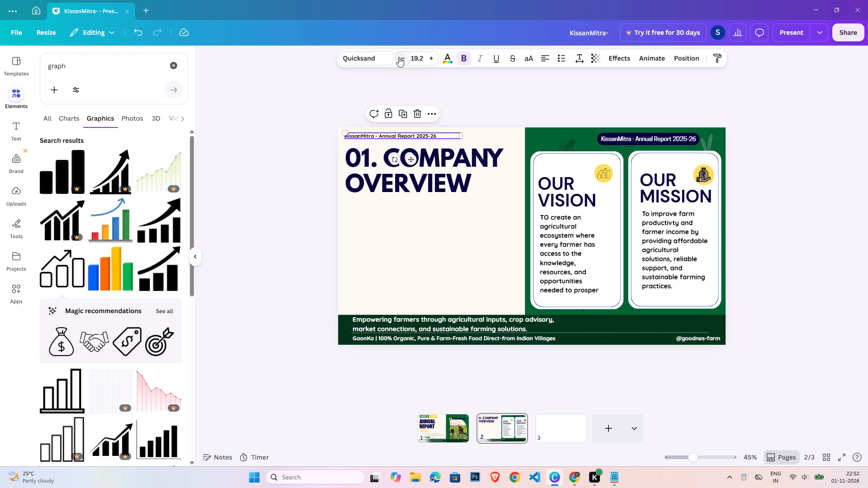
Reduce the report label above the heading by one further font-size increment.
{"action": "left_click", "coordinate": [399, 57]}
{"action": "left_click", "coordinate": [328, 127]}
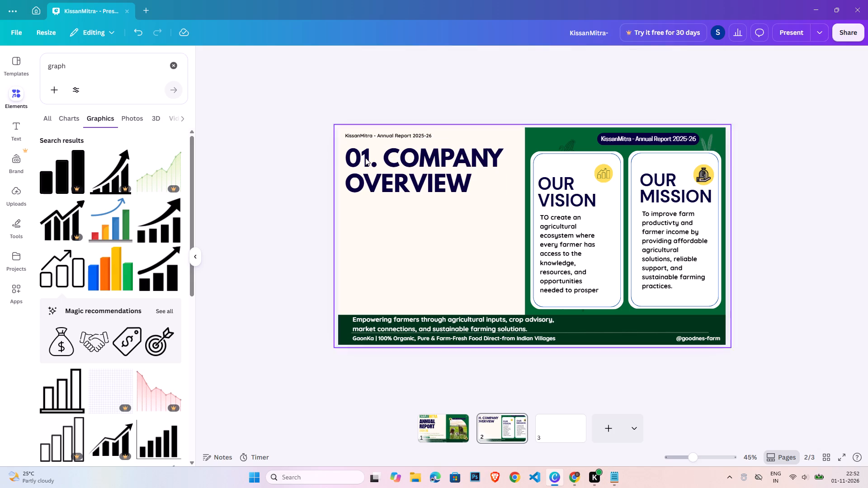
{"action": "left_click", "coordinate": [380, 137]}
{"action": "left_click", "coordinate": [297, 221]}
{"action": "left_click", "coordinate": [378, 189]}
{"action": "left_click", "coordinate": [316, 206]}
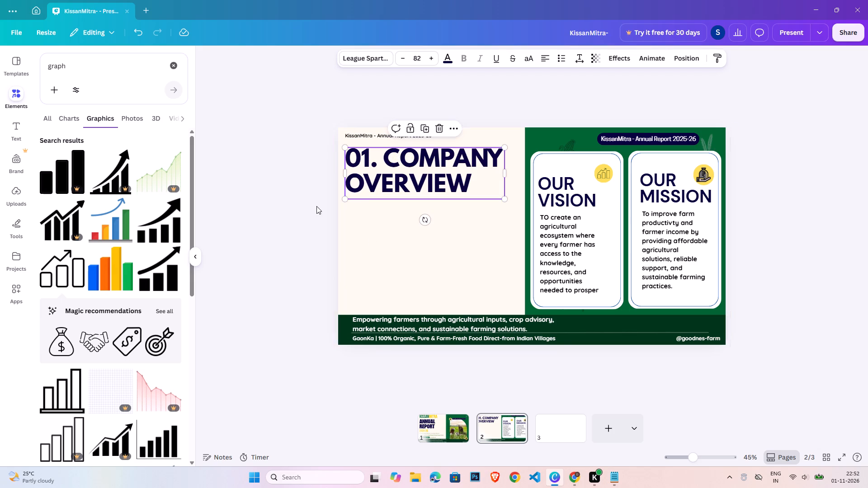
Duplicate the footer's "Empowering farmers" tagline and place the copy just below the "01. COMPANY OVERVIEW" heading.
{"action": "left_click", "coordinate": [398, 317]}
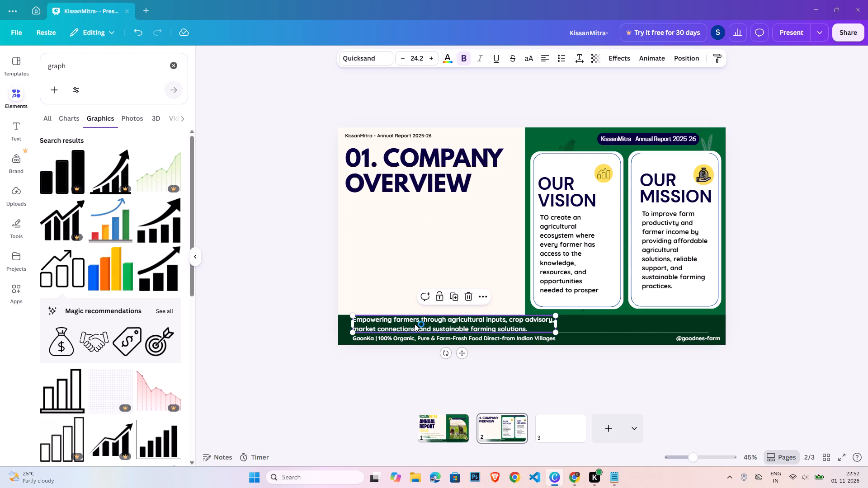
{"action": "key", "text": "ctrl+c"}
{"action": "key", "text": "ctrl+v"}
{"action": "left_click_drag", "start_coordinate": [463, 360], "coordinate": [446, 242]}
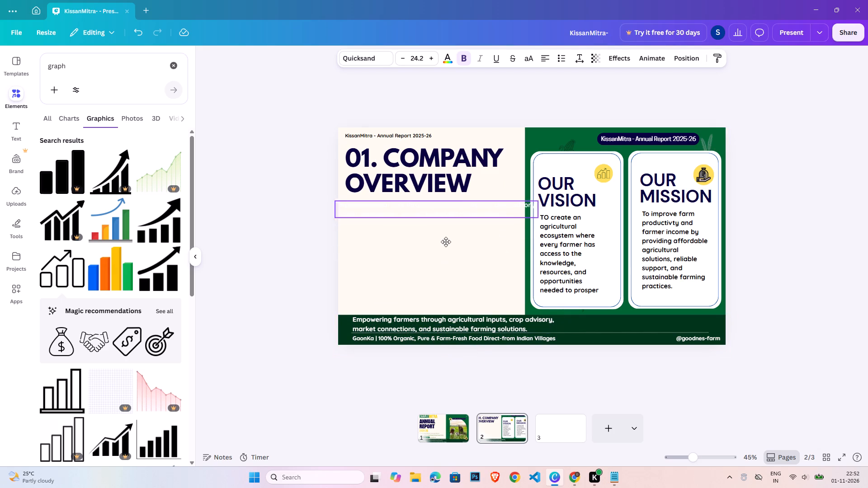
{"action": "left_click_drag", "start_coordinate": [446, 242], "coordinate": [451, 241]}
Replace the copied tagline's text with a company name label.
{"action": "triple_click", "coordinate": [433, 209]}
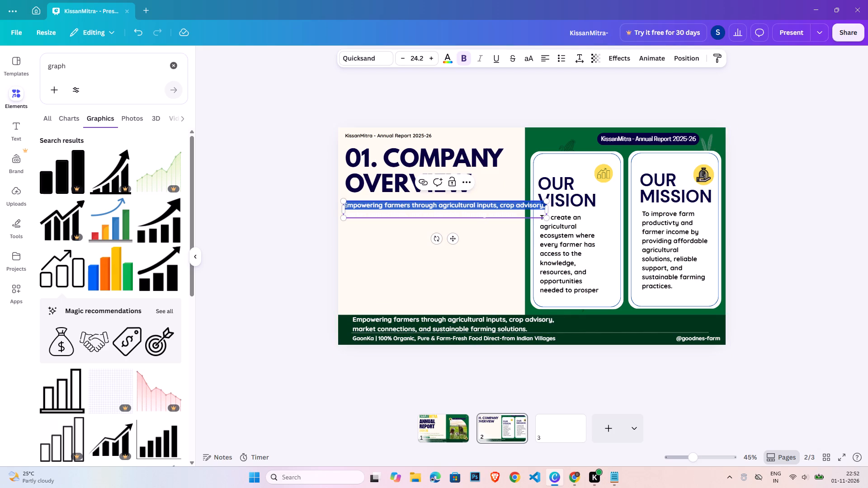
{"action": "key", "text": "ctrl+a"}
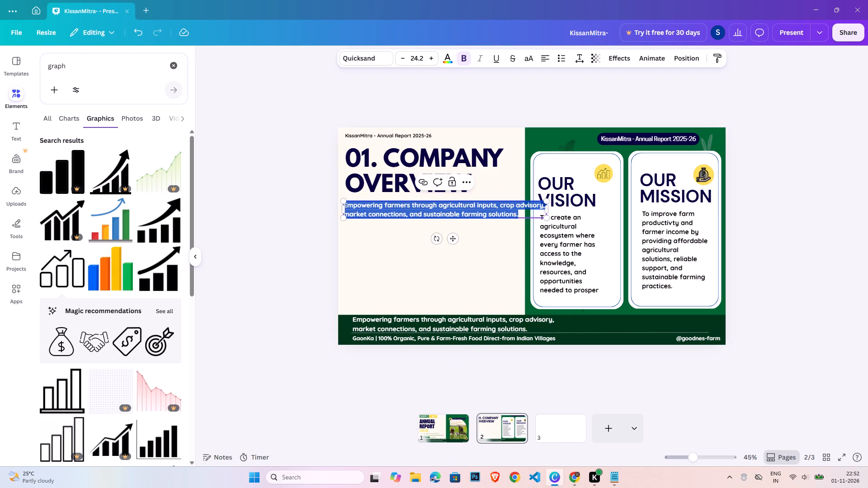
{"action": "key", "text": "shift+c"}
{"action": "key", "text": "o"}
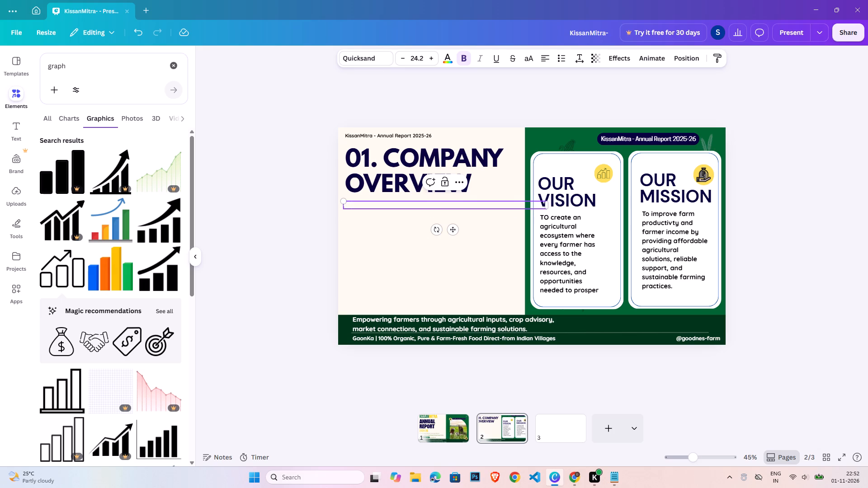
{"action": "type", "text": "pany Name:"}
Change the colour of the company name label below the heading to black.
{"action": "key", "text": "ctrl+a"}
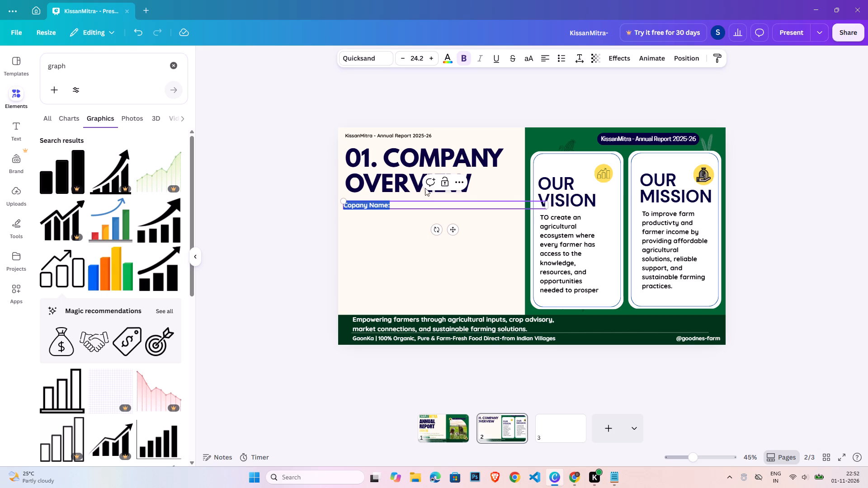
{"action": "left_click", "coordinate": [451, 59]}
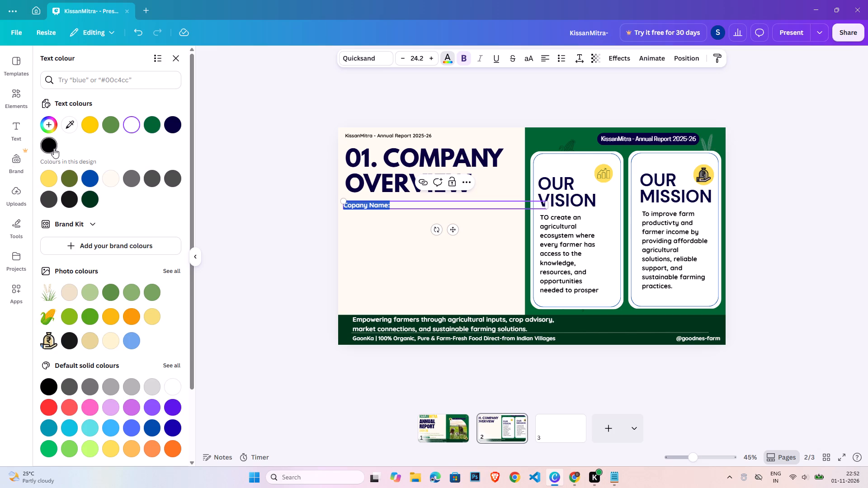
{"action": "left_click", "coordinate": [54, 147]}
{"action": "double_click", "coordinate": [302, 216]}
Correct the spelling of the label below the heading to "Company Name:".
{"action": "left_click", "coordinate": [356, 206]}
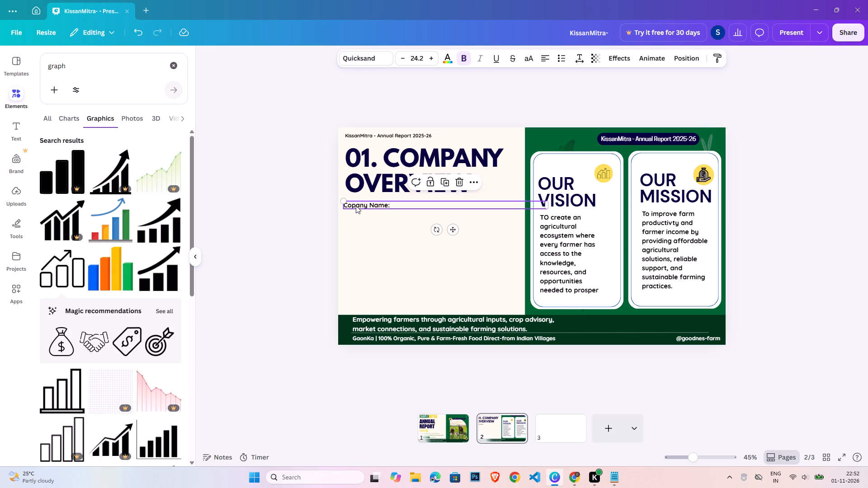
{"action": "left_click", "coordinate": [356, 206]}
{"action": "left_click", "coordinate": [351, 206]}
{"action": "key", "text": "m"}
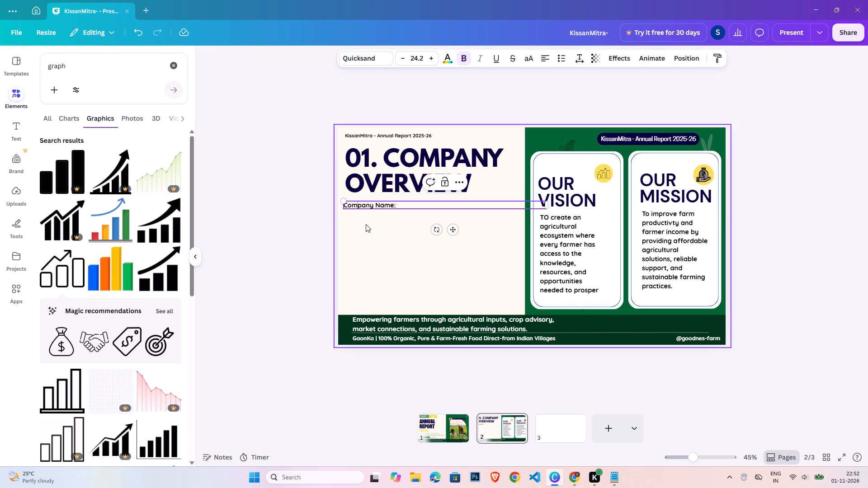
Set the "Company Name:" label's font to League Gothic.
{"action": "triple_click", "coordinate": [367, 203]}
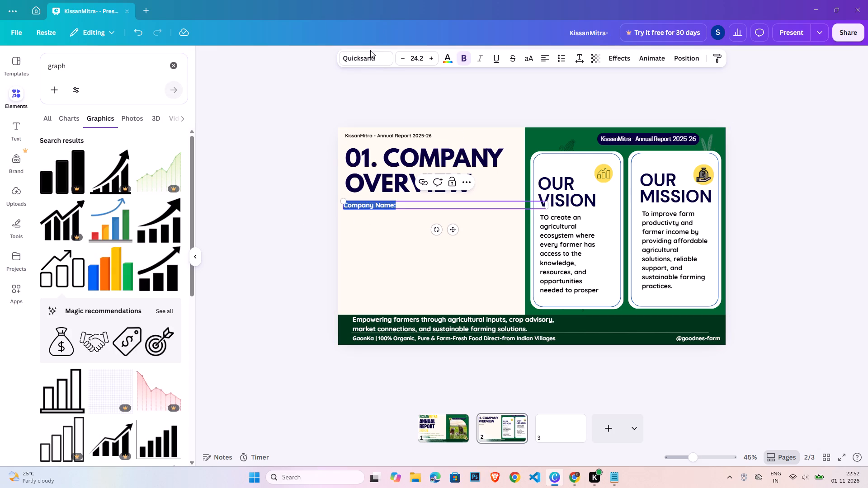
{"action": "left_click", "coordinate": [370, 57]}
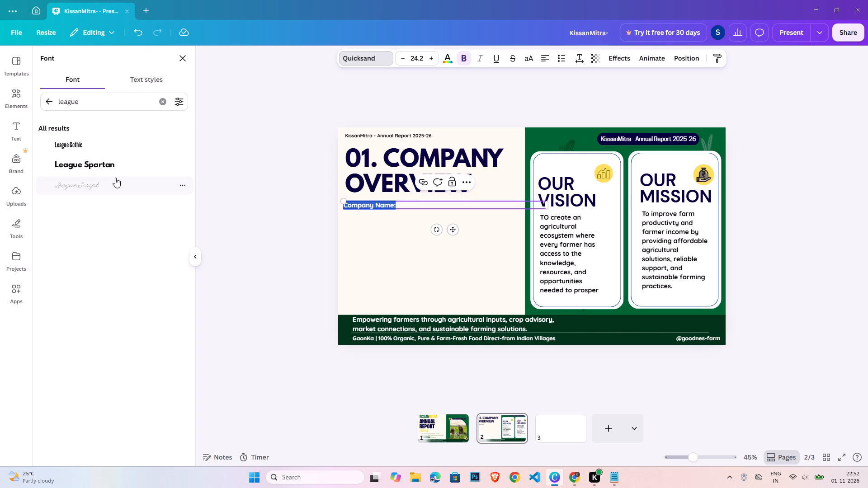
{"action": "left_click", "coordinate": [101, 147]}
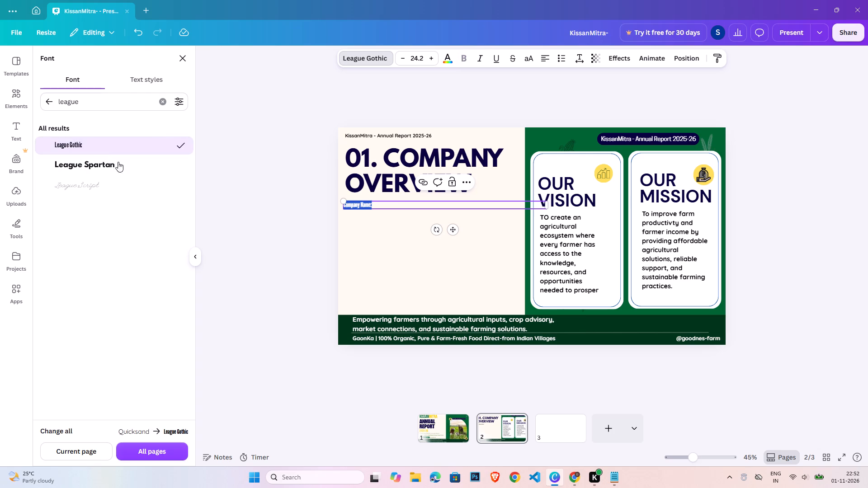
Narrow the "Company Name:" text box so it fits within the cream area under the heading.
{"action": "left_click_drag", "start_coordinate": [551, 205], "coordinate": [462, 204]}
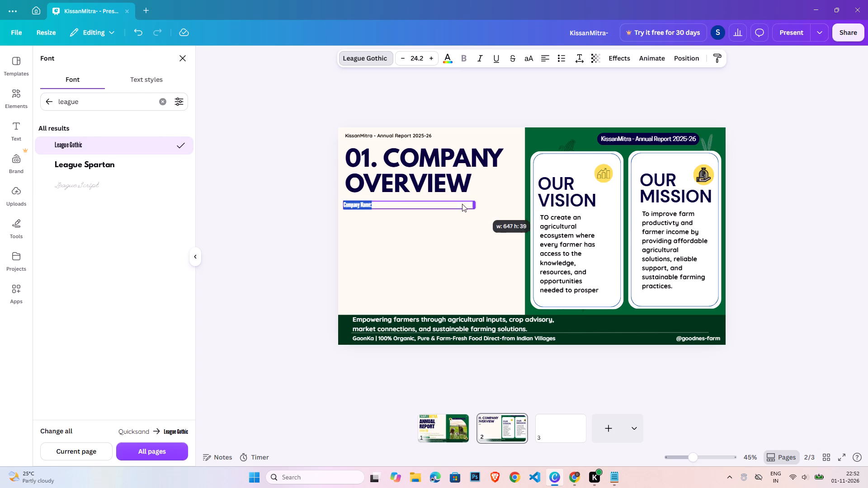
{"action": "left_click_drag", "start_coordinate": [462, 204], "coordinate": [461, 204]}
Check the font notes in Notepad, return to Canva and set the "Company Name:" label's font to Work Sans.
{"action": "left_click", "coordinate": [624, 487]}
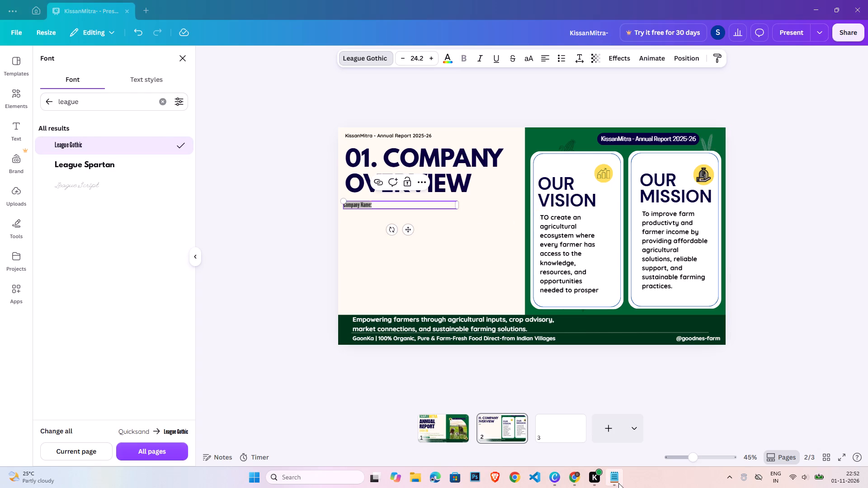
{"action": "left_click", "coordinate": [618, 483]}
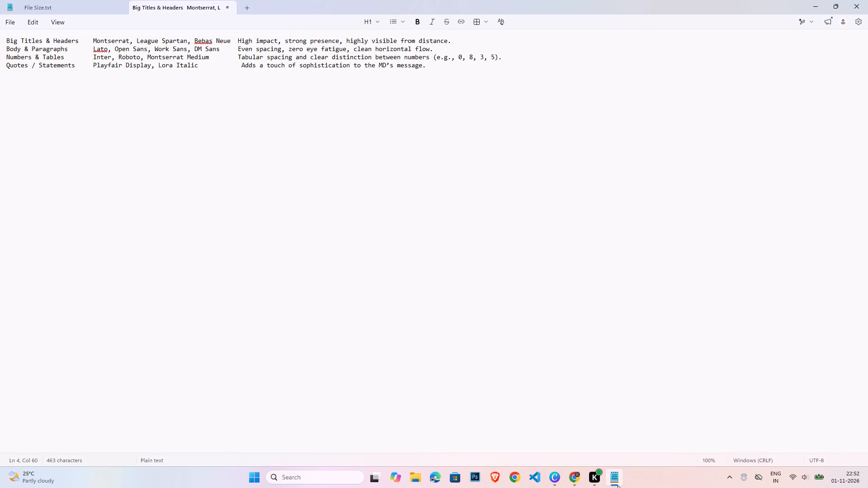
{"action": "left_click", "coordinate": [618, 485]}
{"action": "double_click", "coordinate": [87, 101]}
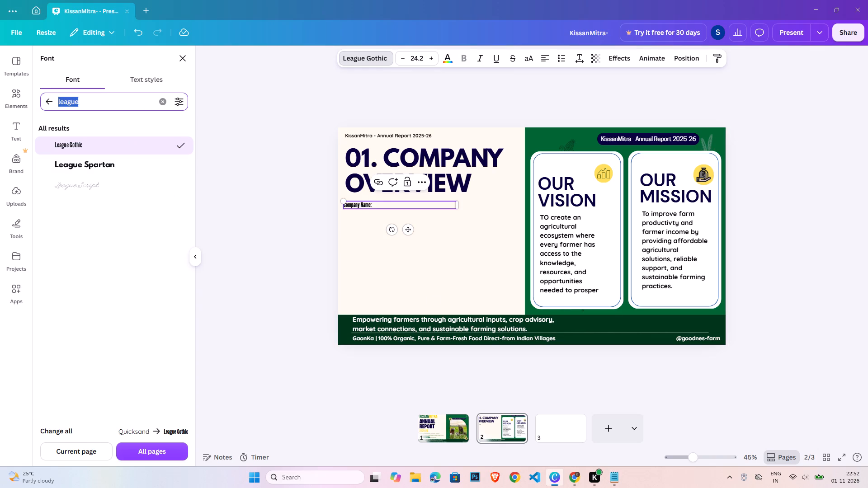
{"action": "type", "text": "work sans"}
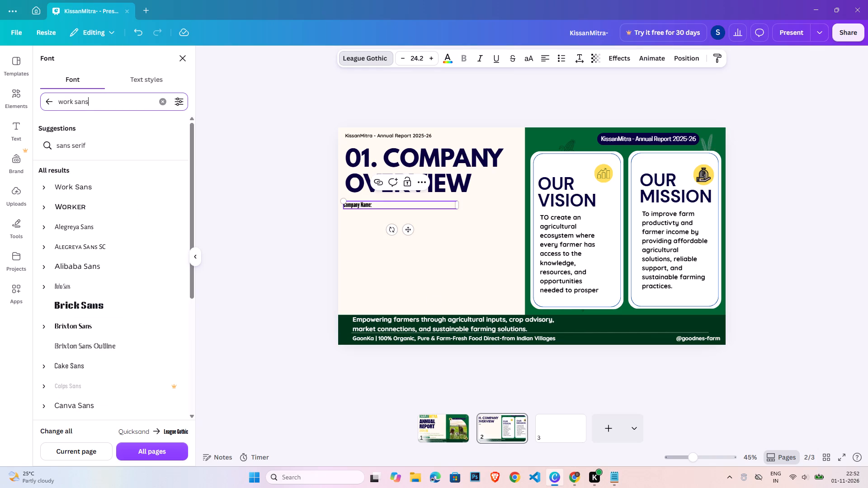
{"action": "left_click", "coordinate": [90, 183]}
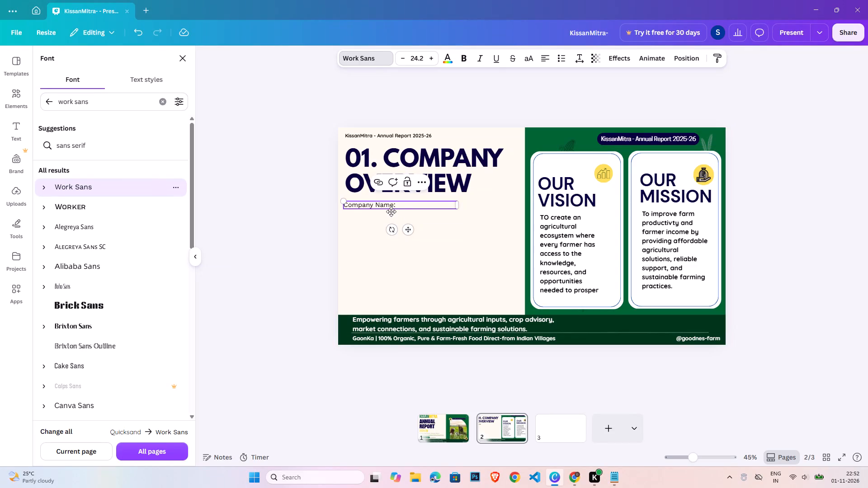
Make the "Company Name:" label bold.
{"action": "left_click", "coordinate": [398, 206]}
{"action": "left_click_drag", "start_coordinate": [396, 205], "coordinate": [345, 206]}
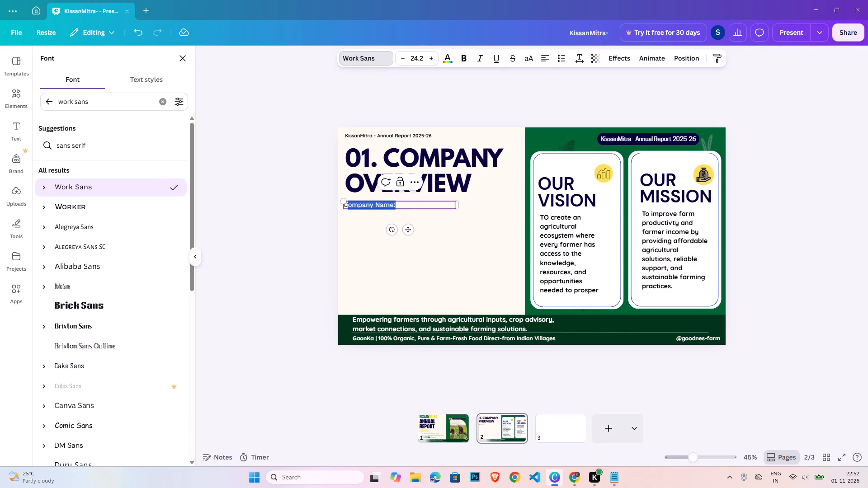
{"action": "left_click_drag", "start_coordinate": [345, 206], "coordinate": [343, 206]}
{"action": "left_click", "coordinate": [465, 57]}
Add "KissanMitra" after the "Company Name:" label on the same line.
{"action": "left_click", "coordinate": [417, 204]}
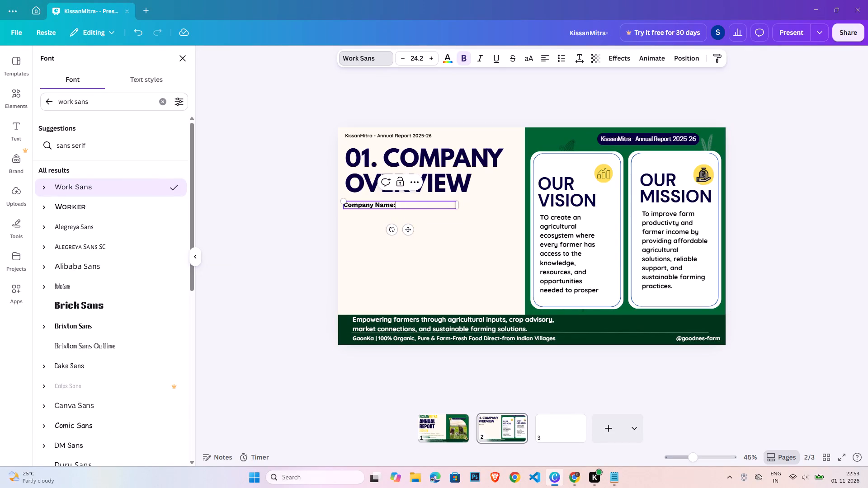
{"action": "key", "text": "space"}
{"action": "type", "text": "Kissab"}
{"action": "key", "text": "BackSpace"}
{"action": "type", "text": "nMitra"}
Remove the bold formatting from "KissanMitra" in the company name line, leaving the label bold.
{"action": "left_click_drag", "start_coordinate": [440, 203], "coordinate": [399, 204]}
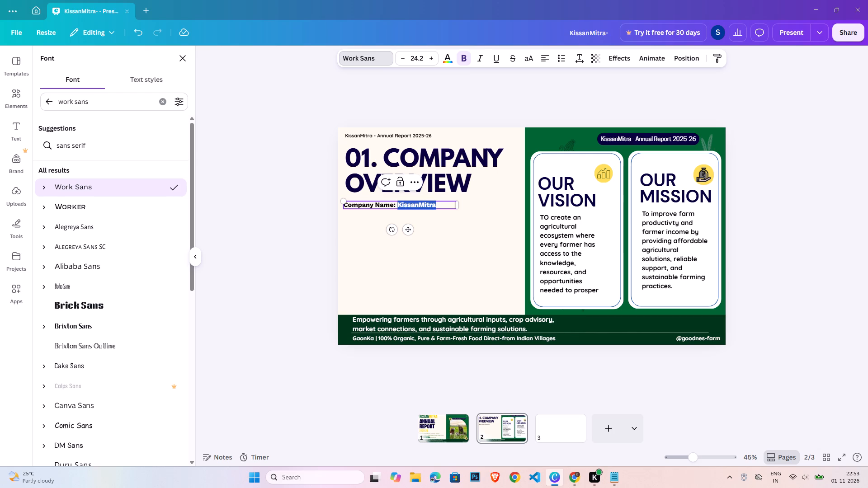
{"action": "left_click_drag", "start_coordinate": [399, 204], "coordinate": [399, 204]}
{"action": "left_click", "coordinate": [464, 59]}
{"action": "left_click", "coordinate": [470, 210]}
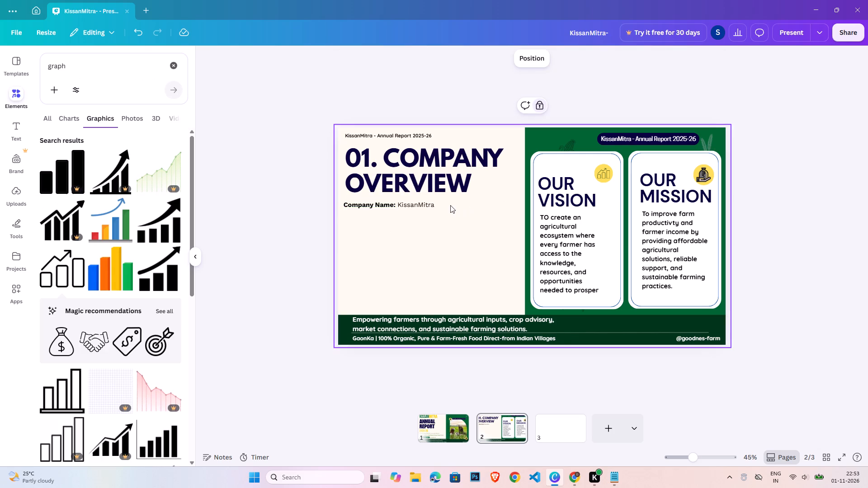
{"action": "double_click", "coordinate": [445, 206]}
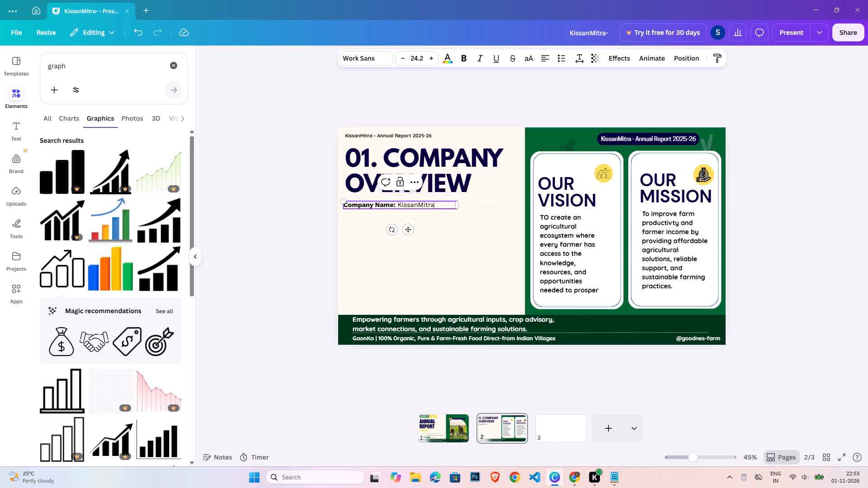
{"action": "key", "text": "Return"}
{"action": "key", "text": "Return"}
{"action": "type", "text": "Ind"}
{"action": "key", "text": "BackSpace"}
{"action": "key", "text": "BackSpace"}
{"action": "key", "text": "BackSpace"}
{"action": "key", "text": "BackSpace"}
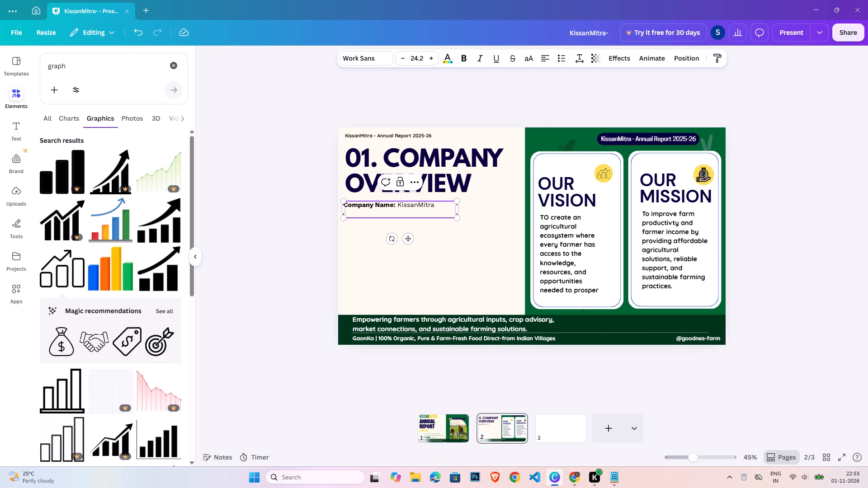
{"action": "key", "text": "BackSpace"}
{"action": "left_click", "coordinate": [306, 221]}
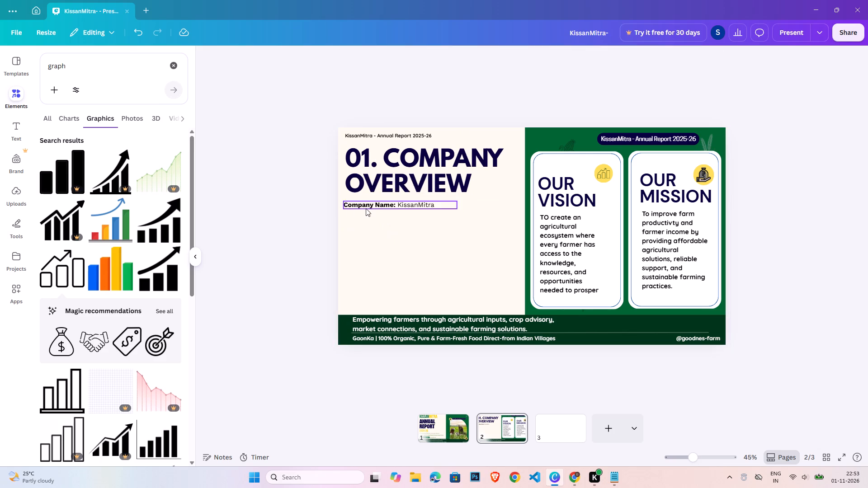
Duplicate the company name line and place the copy directly below it, aligned to the original's left edge.
{"action": "left_click", "coordinate": [366, 207]}
{"action": "key", "text": "ctrl+c"}
{"action": "key", "text": "ctrl+v"}
{"action": "left_click_drag", "start_coordinate": [415, 234], "coordinate": [413, 238]}
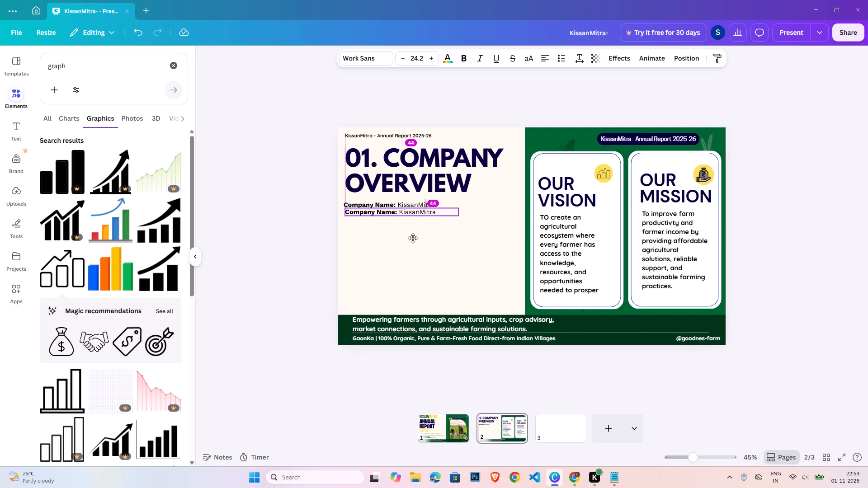
{"action": "left_click_drag", "start_coordinate": [413, 238], "coordinate": [413, 242]}
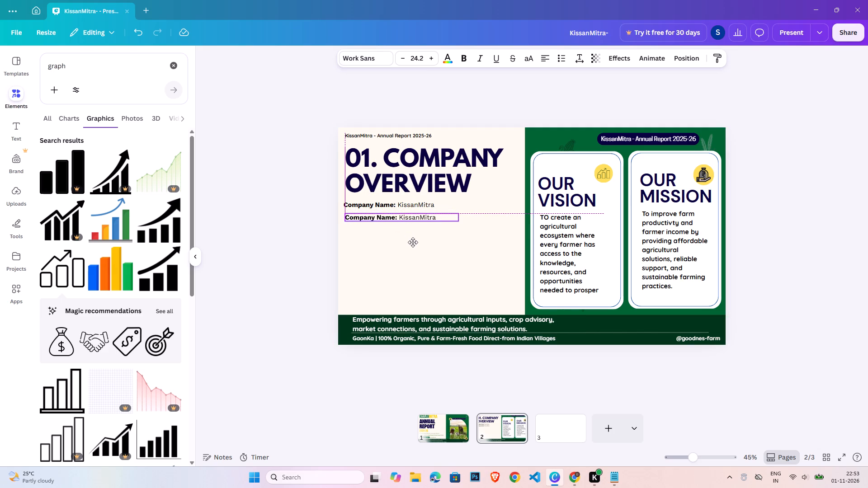
{"action": "left_click_drag", "start_coordinate": [413, 242], "coordinate": [412, 243]}
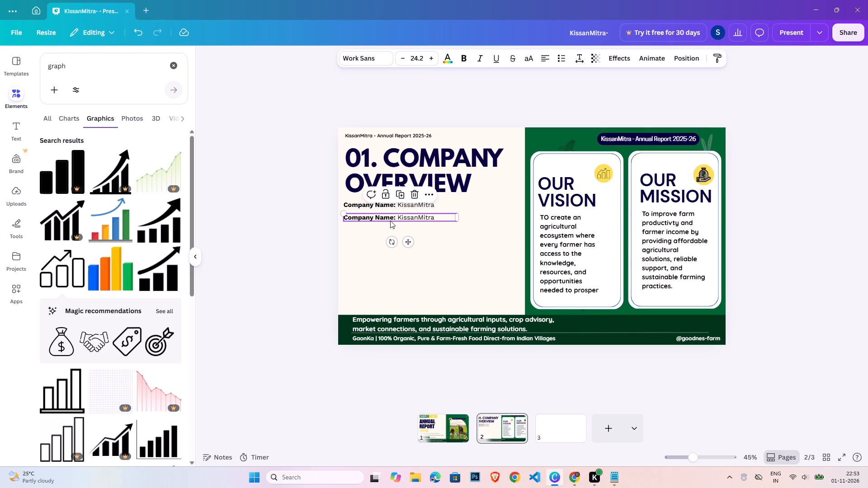
Replace the "Company Name" label in the duplicated line with "Industry", keeping the colon.
{"action": "double_click", "coordinate": [390, 220]}
{"action": "left_click", "coordinate": [394, 218]}
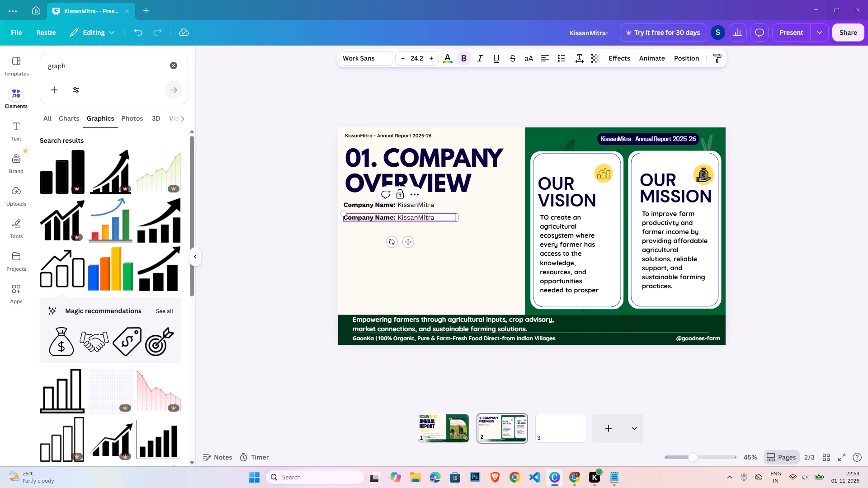
{"action": "left_click_drag", "start_coordinate": [393, 217], "coordinate": [388, 217]}
{"action": "left_click_drag", "start_coordinate": [388, 217], "coordinate": [345, 217]}
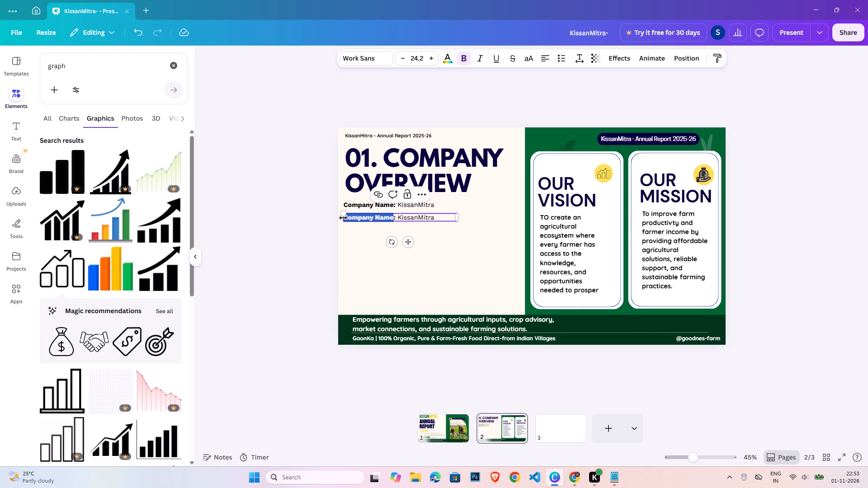
{"action": "type", "text": "Industyr"}
{"action": "key", "text": "BackSpace"}
{"action": "key", "text": "BackSpace"}
{"action": "type", "text": "ry"}
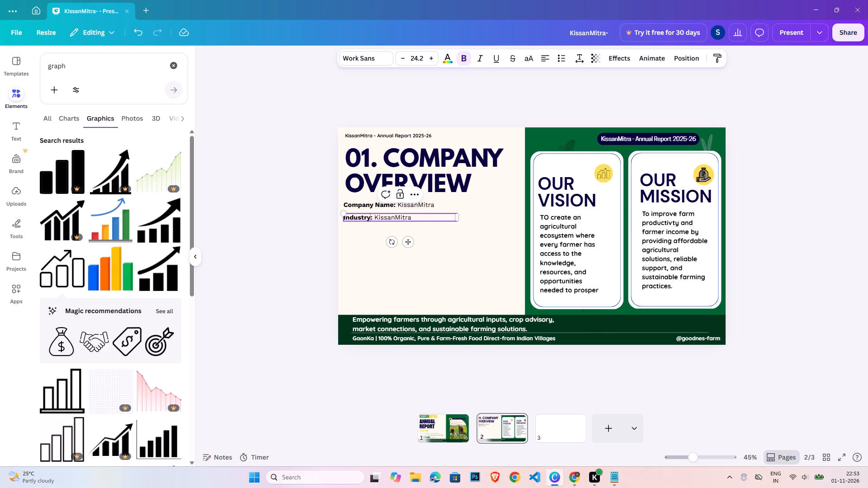
Replace "KissanMitra" in the Industry line with "Agriculture & Agritech".
{"action": "double_click", "coordinate": [417, 217]}
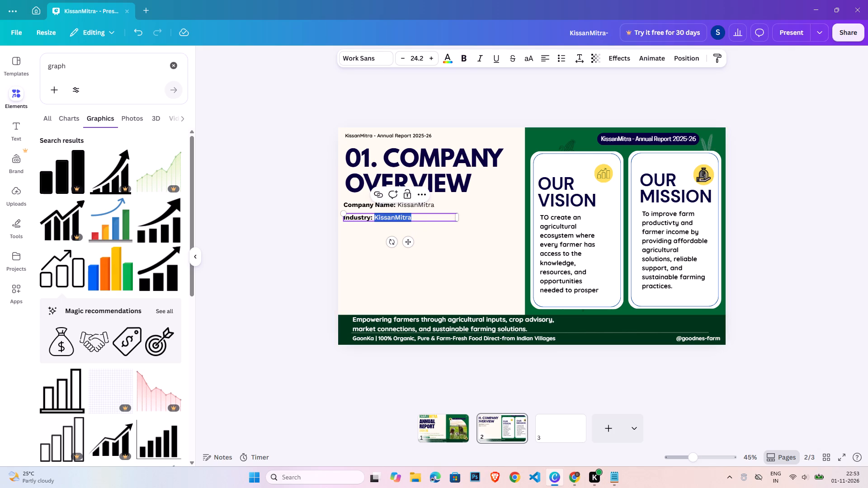
{"action": "type", "text": "Ag"}
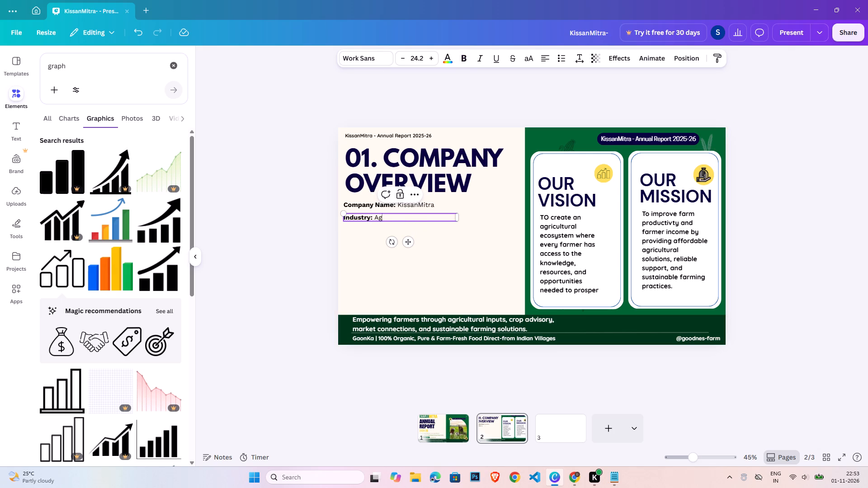
{"action": "type", "text": "ricut"}
{"action": "key", "text": "BackSpace"}
{"action": "type", "text": "lt"}
{"action": "type", "text": "ure"}
{"action": "key", "text": "space"}
{"action": "type", "text": "& Agrit"}
{"action": "type", "text": "ech"}
{"action": "left_click", "coordinate": [241, 277]}
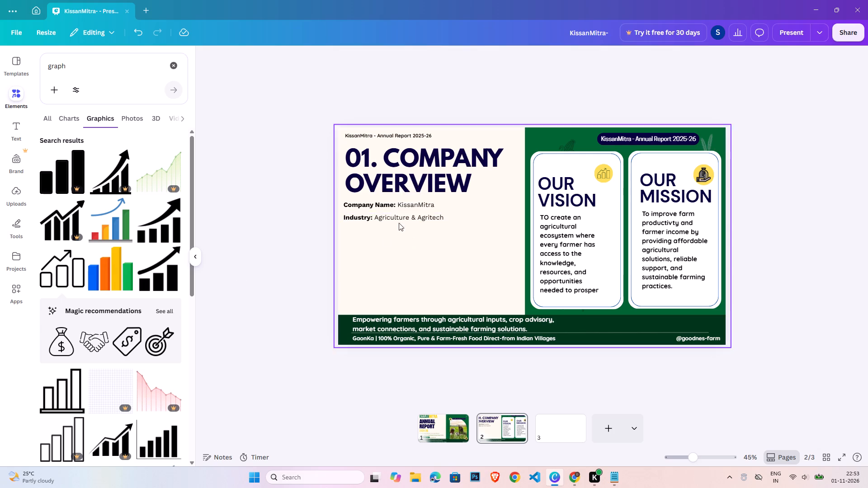
Duplicate the Industry line and place the copy directly below it, aligned to the original's left edge.
{"action": "left_click", "coordinate": [400, 219]}
{"action": "key", "text": "ctrl+c"}
{"action": "key", "text": "ctrl+v"}
{"action": "left_click_drag", "start_coordinate": [415, 246], "coordinate": [412, 255]}
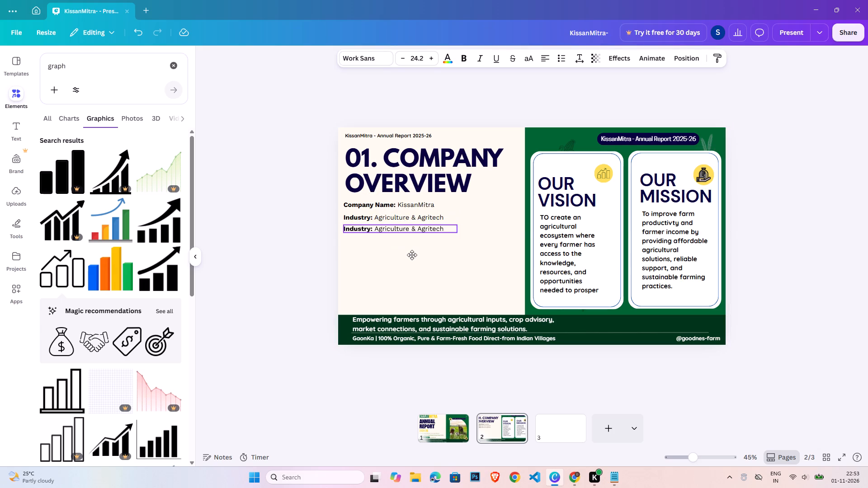
{"action": "left_click_drag", "start_coordinate": [412, 255], "coordinate": [412, 257]}
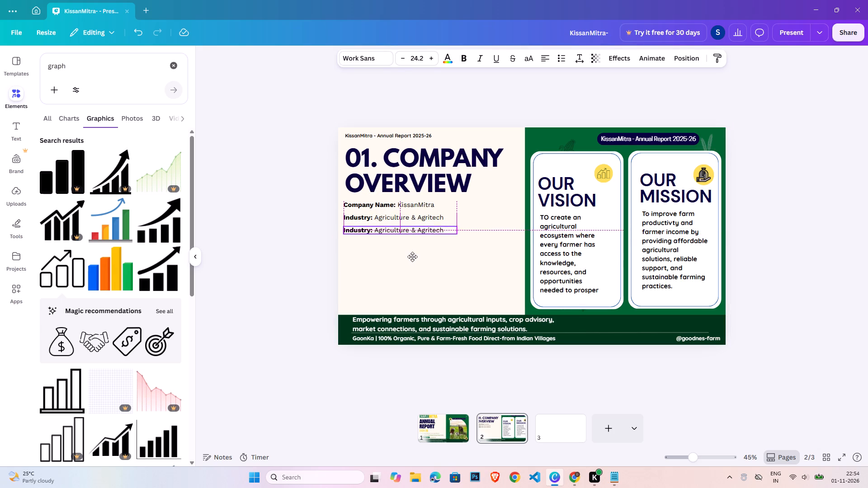
{"action": "left_click_drag", "start_coordinate": [412, 257], "coordinate": [412, 261]}
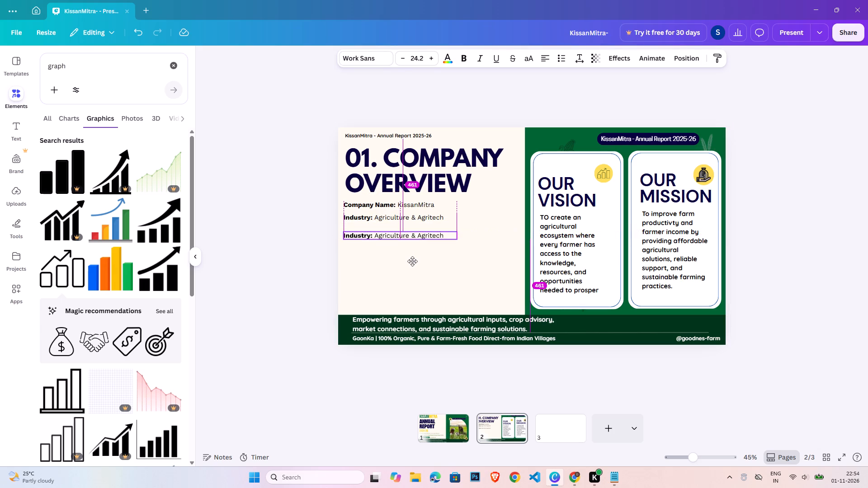
{"action": "left_click_drag", "start_coordinate": [412, 261], "coordinate": [412, 253]}
{"action": "left_click", "coordinate": [282, 265]}
Tidy up the company name line and the two Industry lines so they are evenly spaced vertically.
{"action": "left_click", "coordinate": [393, 221]}
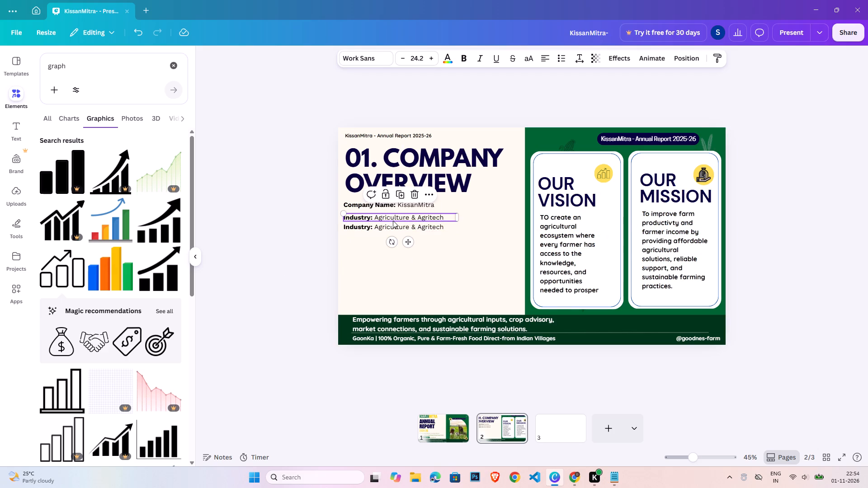
{"action": "left_click", "coordinate": [406, 239]}
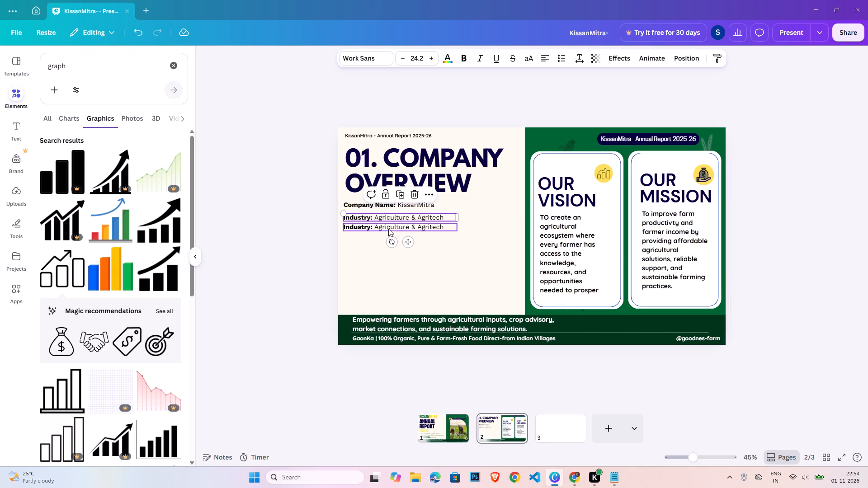
{"action": "left_click", "coordinate": [317, 216]}
{"action": "left_click_drag", "start_coordinate": [330, 194], "coordinate": [364, 242]}
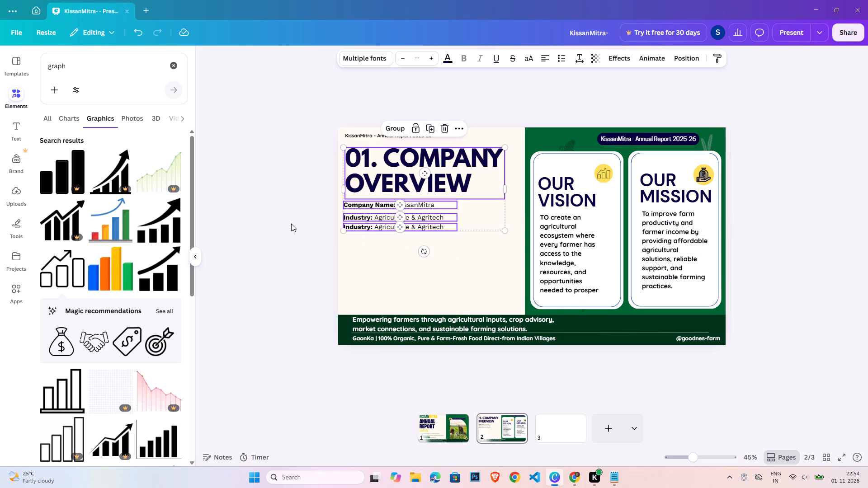
{"action": "left_click", "coordinate": [288, 222]}
{"action": "left_click_drag", "start_coordinate": [329, 200], "coordinate": [355, 239]}
{"action": "left_click", "coordinate": [691, 60]}
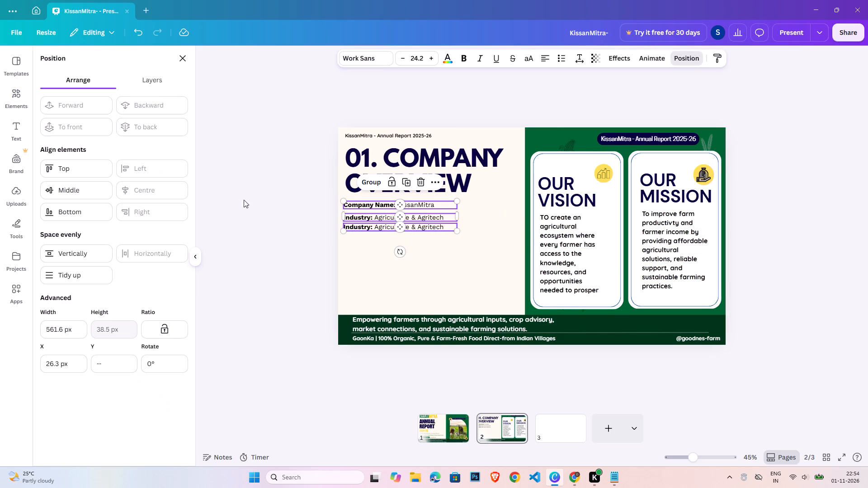
{"action": "left_click", "coordinate": [94, 272]}
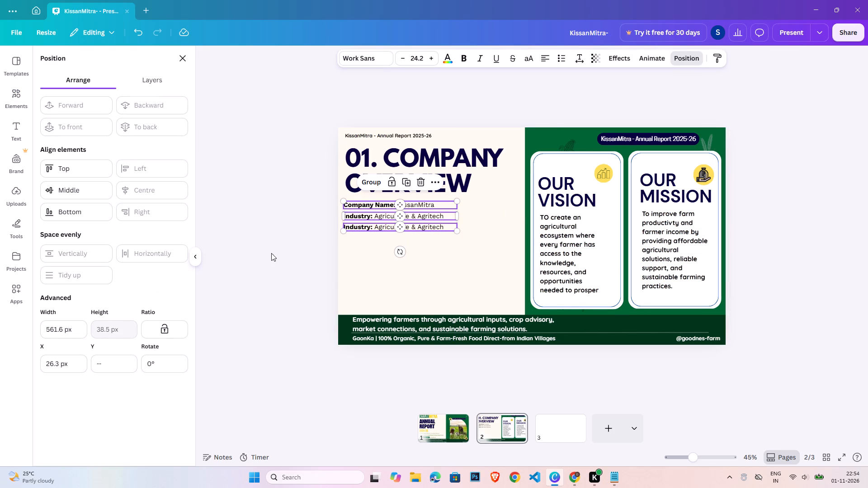
{"action": "double_click", "coordinate": [271, 253]}
{"action": "left_click", "coordinate": [354, 215]}
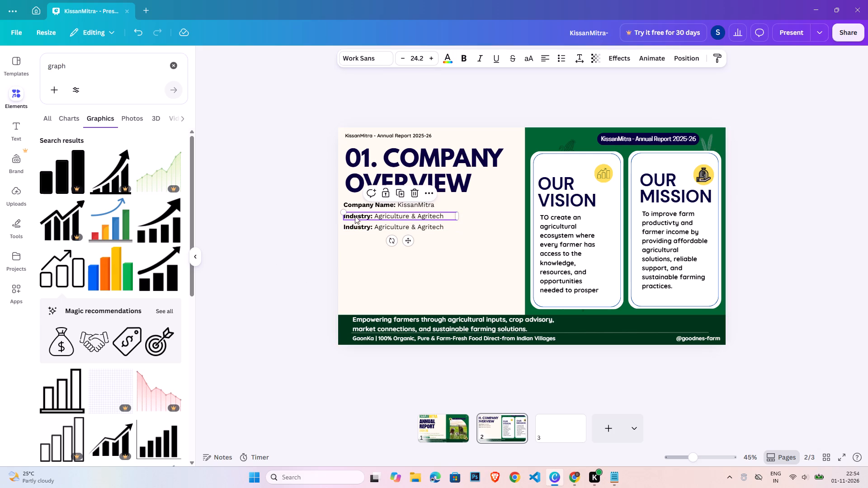
{"action": "left_click", "coordinate": [326, 245]}
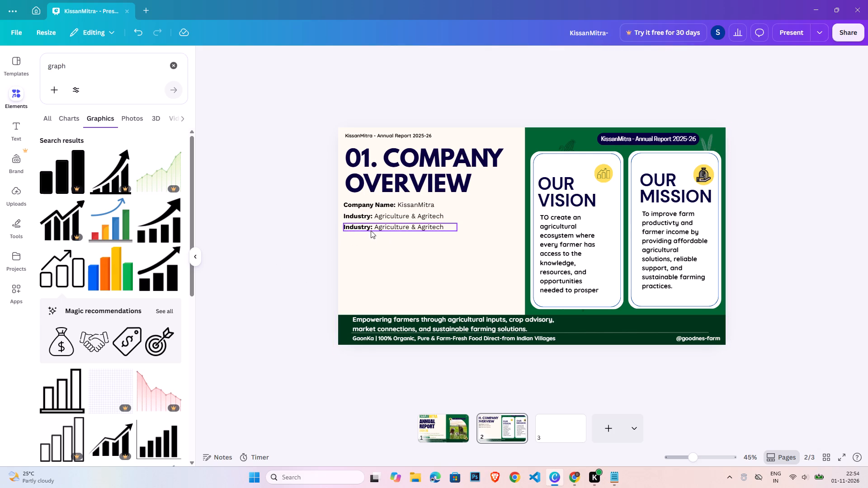
Replace the "Industry" label in the lowest detail line with "Financial Year", keeping the colon.
{"action": "left_click", "coordinate": [371, 230]}
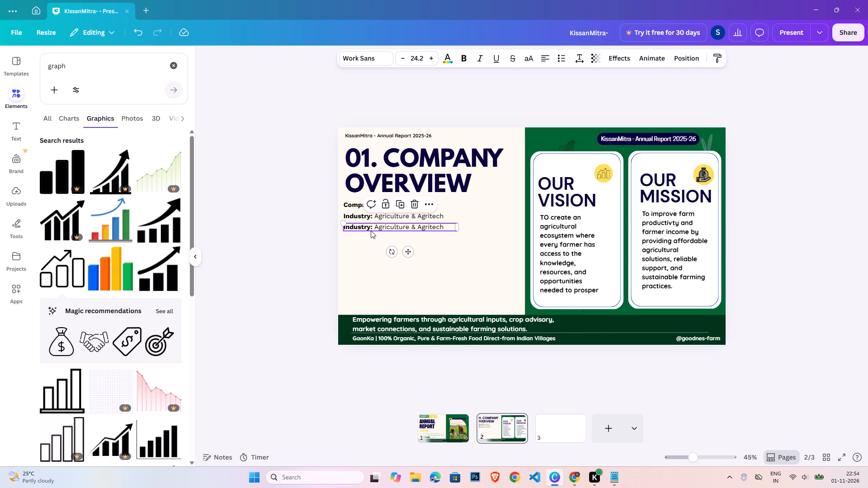
{"action": "left_click", "coordinate": [366, 229]}
{"action": "left_click", "coordinate": [370, 226]}
{"action": "left_click_drag", "start_coordinate": [370, 226], "coordinate": [359, 229]}
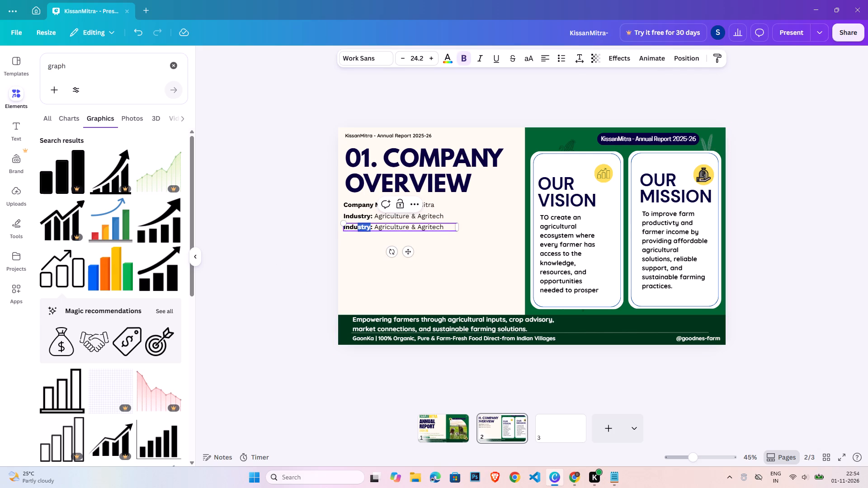
{"action": "left_click_drag", "start_coordinate": [359, 229], "coordinate": [343, 229]}
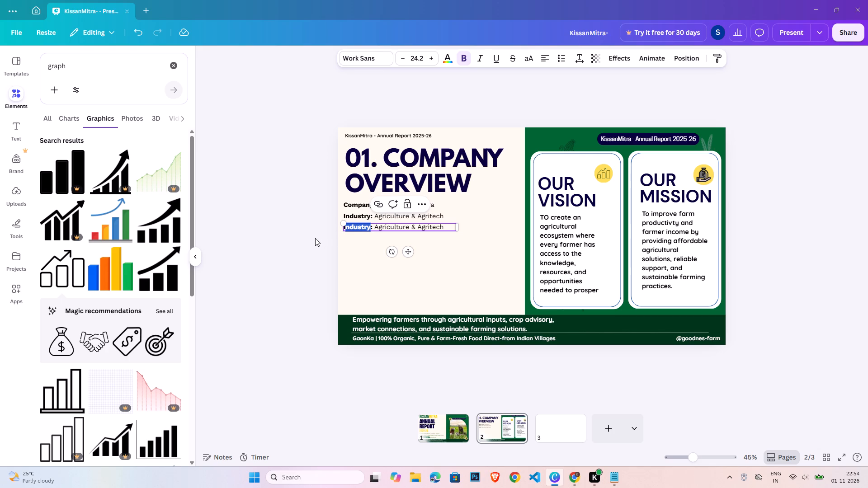
{"action": "type", "text": "Finan"}
{"action": "key", "text": "BackSpace"}
{"action": "key", "text": "BackSpace"}
{"action": "key", "text": "BackSpace"}
{"action": "key", "text": "BackSpace"}
{"action": "key", "text": "BackSpace"}
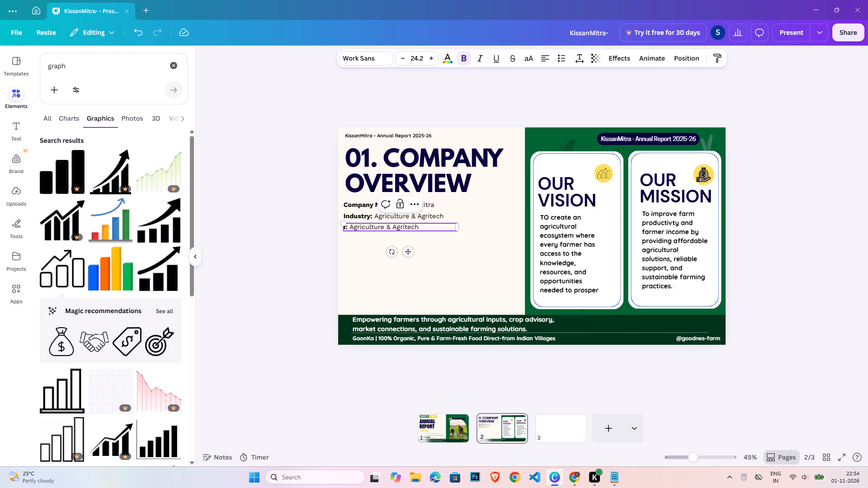
{"action": "key", "text": "BackSpace"}
{"action": "type", "text": "Finan"}
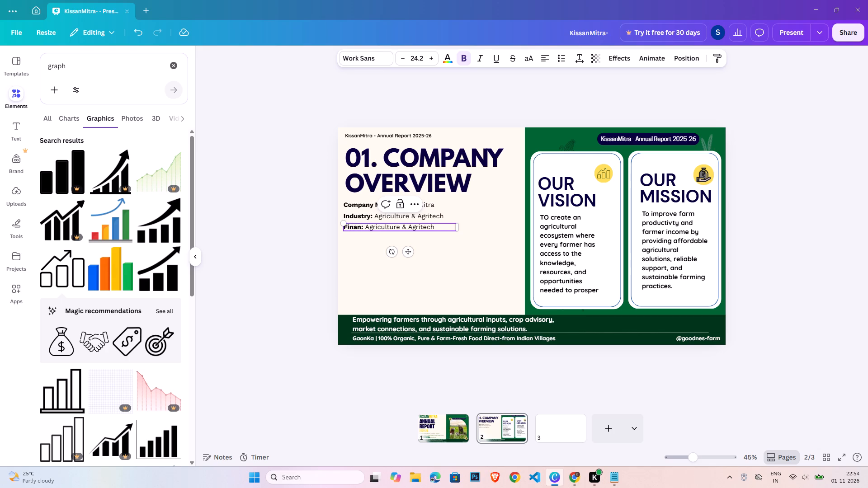
{"action": "type", "text": "cial ea"}
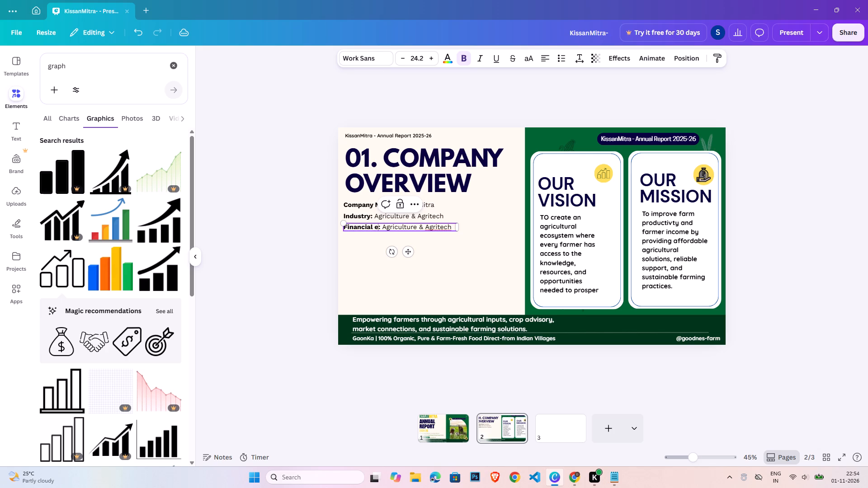
{"action": "key", "text": "BackSpace"}
{"action": "key", "text": "BackSpace"}
{"action": "type", "text": "Year"}
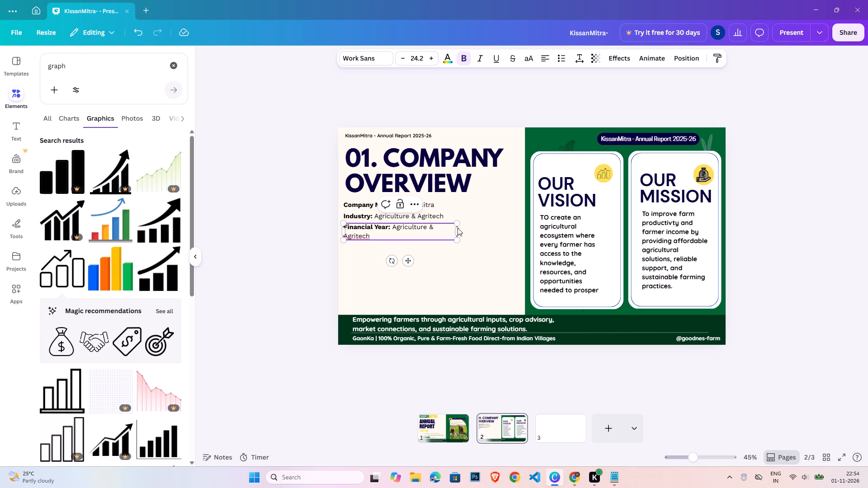
Widen the Financial Year text box and replace "Agriculture & Agritech" in it with "1 April 2025 - 31 March 2026".
{"action": "left_click_drag", "start_coordinate": [458, 229], "coordinate": [486, 229]}
{"action": "left_click", "coordinate": [398, 227]}
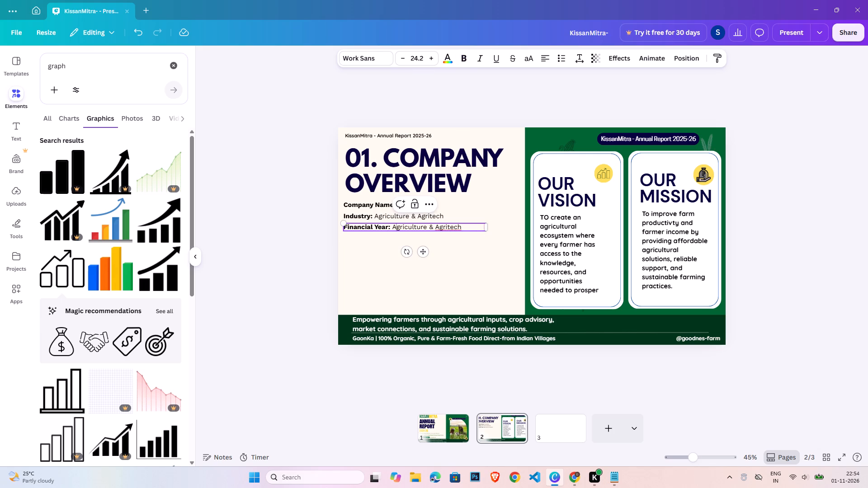
{"action": "left_click_drag", "start_coordinate": [393, 227], "coordinate": [467, 223]}
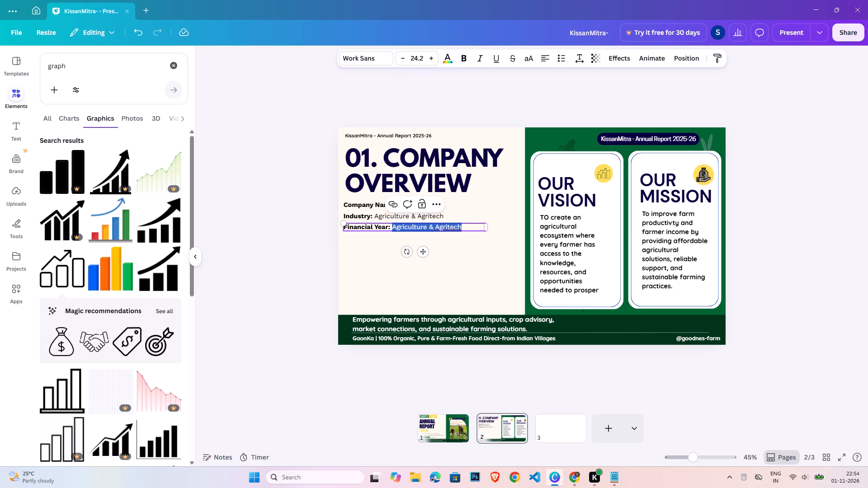
{"action": "type", "text": "1 A"}
{"action": "type", "text": "pril"}
{"action": "key", "text": "space"}
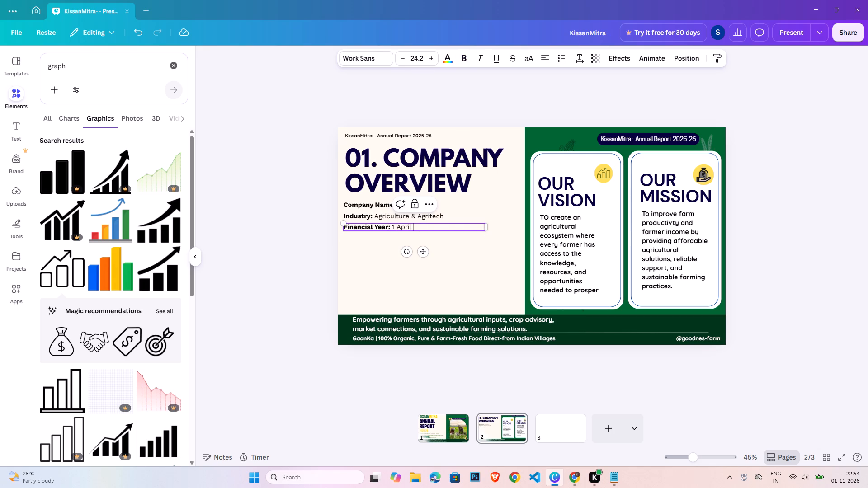
{"action": "type", "text": "2025"}
{"action": "key", "text": "space"}
{"action": "type", "text": "-"}
{"action": "key", "text": "space"}
{"action": "type", "text": "31"}
{"action": "key", "text": "space"}
{"action": "type", "text": "March"}
{"action": "key", "text": "space"}
{"action": "type", "text": "2026"}
{"action": "left_click", "coordinate": [454, 252]}
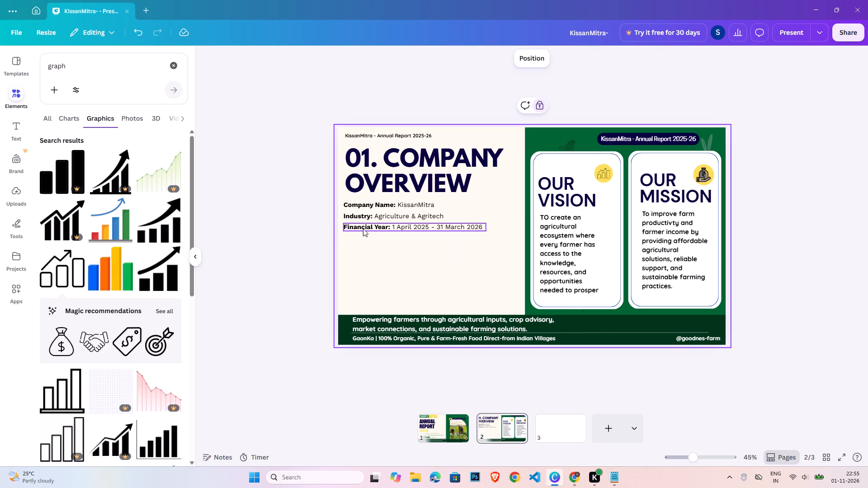
Duplicate the Financial Year line and place the copy directly below it, aligned to the original's left edge.
{"action": "left_click", "coordinate": [363, 228]}
{"action": "key", "text": "ctrl+c"}
{"action": "key", "text": "ctrl+v"}
{"action": "left_click_drag", "start_coordinate": [426, 258], "coordinate": [418, 265]}
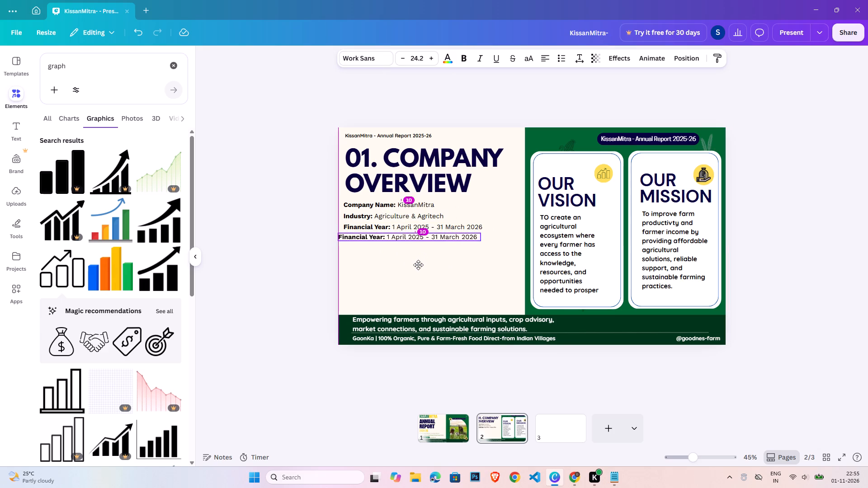
{"action": "left_click_drag", "start_coordinate": [418, 265], "coordinate": [422, 266]}
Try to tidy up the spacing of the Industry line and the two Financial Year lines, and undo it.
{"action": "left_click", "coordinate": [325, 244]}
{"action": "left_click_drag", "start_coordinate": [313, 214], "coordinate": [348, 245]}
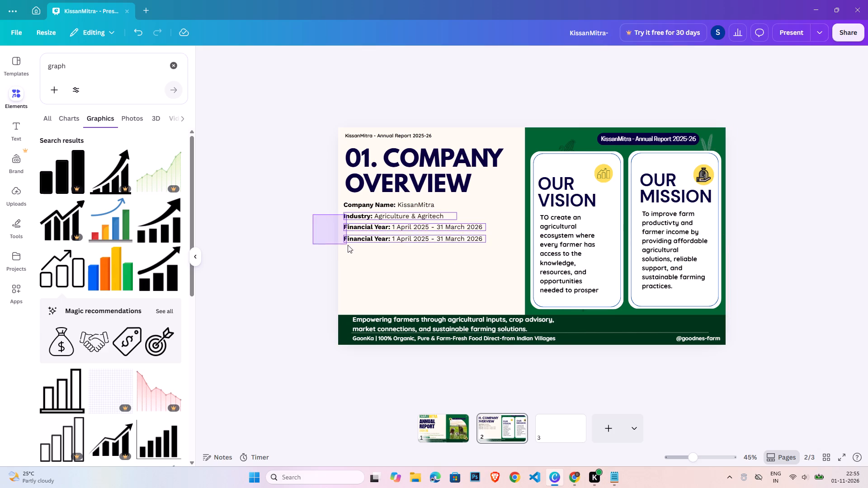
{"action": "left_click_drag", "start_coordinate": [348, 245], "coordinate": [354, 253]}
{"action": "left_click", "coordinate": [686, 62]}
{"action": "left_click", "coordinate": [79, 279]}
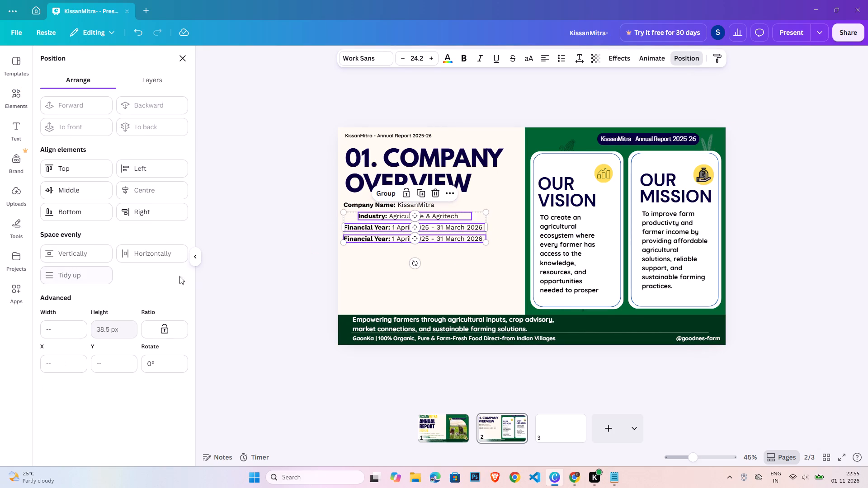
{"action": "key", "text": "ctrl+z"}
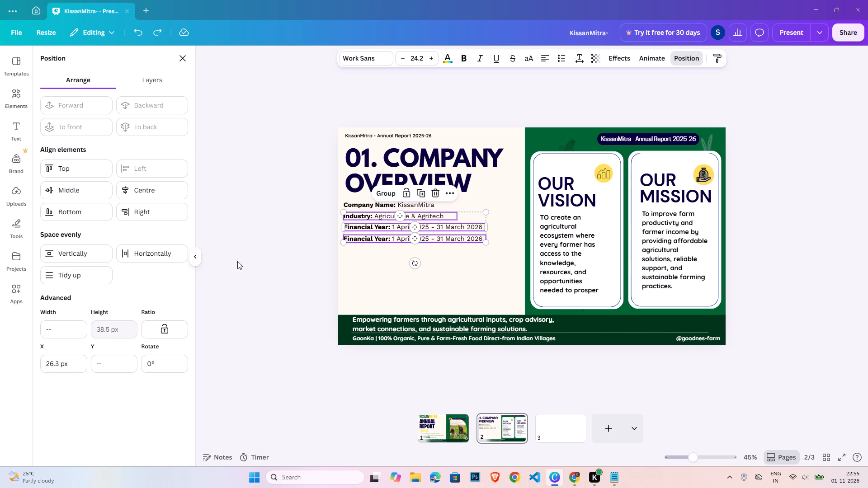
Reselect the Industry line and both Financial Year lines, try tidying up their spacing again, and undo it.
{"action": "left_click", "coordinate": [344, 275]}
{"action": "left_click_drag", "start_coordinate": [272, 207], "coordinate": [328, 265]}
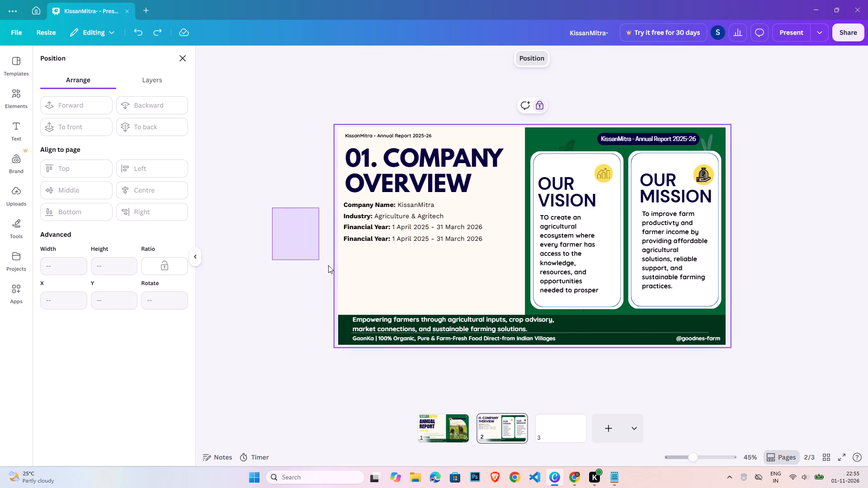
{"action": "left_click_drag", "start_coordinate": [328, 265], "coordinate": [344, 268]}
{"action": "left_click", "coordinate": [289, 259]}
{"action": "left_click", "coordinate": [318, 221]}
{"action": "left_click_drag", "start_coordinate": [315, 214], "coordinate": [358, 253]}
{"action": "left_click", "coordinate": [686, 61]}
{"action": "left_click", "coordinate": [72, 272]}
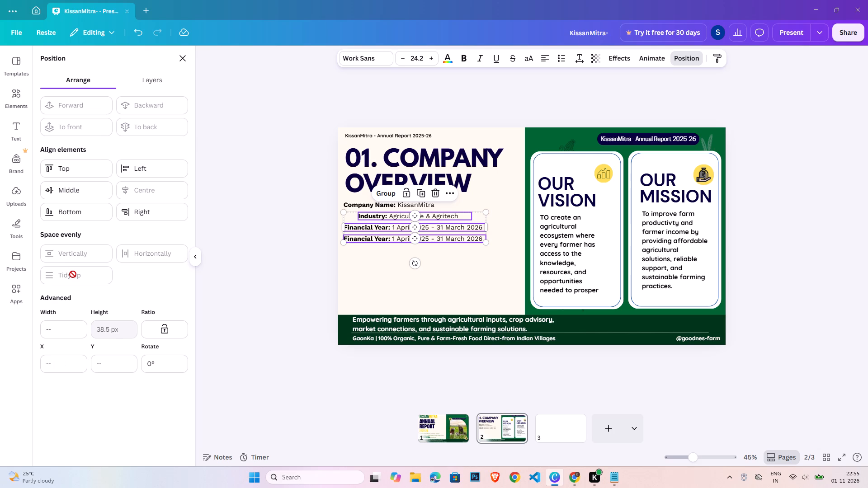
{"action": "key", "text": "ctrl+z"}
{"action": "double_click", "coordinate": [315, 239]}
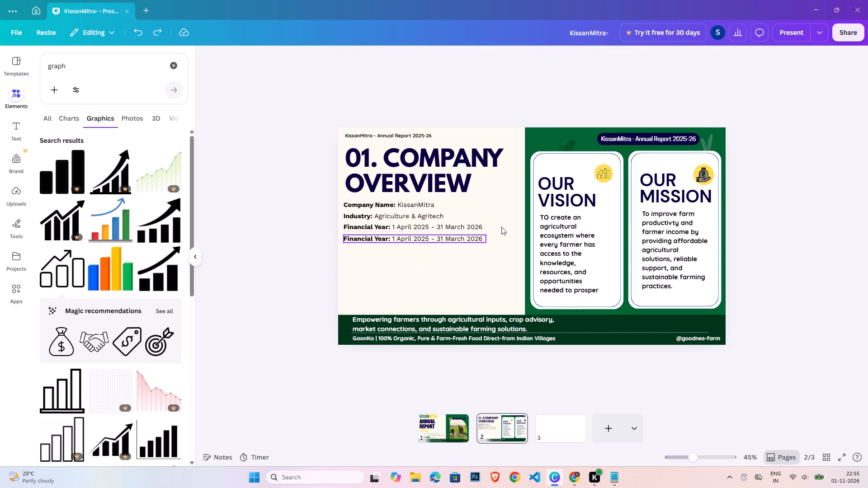
Widen the Industry text box to about 676, close to the width of the Financial Year text boxes.
{"action": "left_click", "coordinate": [431, 216]}
{"action": "left_click", "coordinate": [456, 218]}
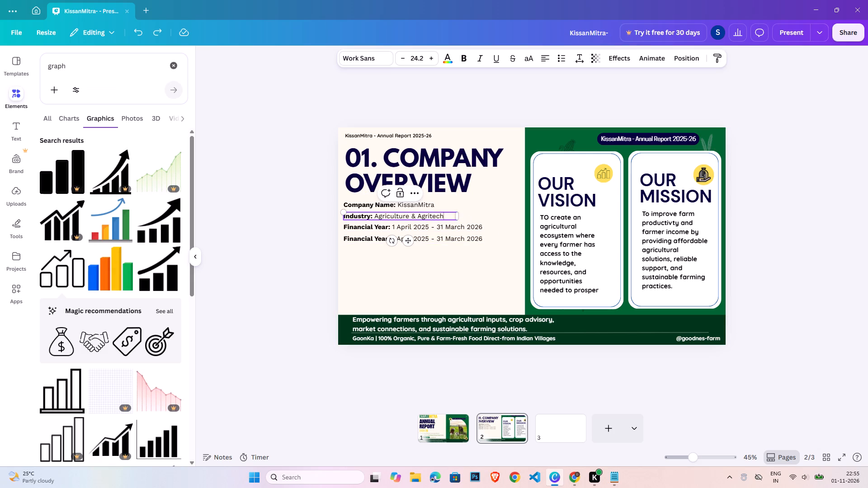
{"action": "left_click_drag", "start_coordinate": [457, 216], "coordinate": [481, 220]}
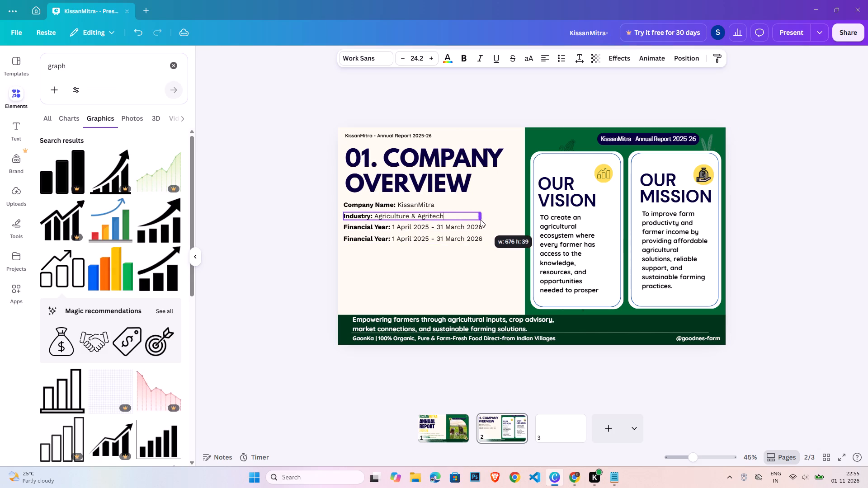
{"action": "left_click_drag", "start_coordinate": [481, 220], "coordinate": [481, 220]}
{"action": "left_click", "coordinate": [264, 253]}
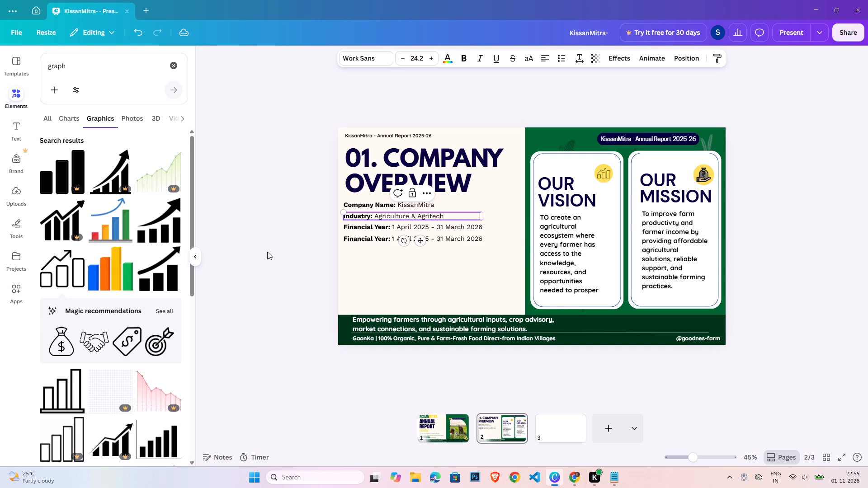
{"action": "left_click", "coordinate": [373, 212]}
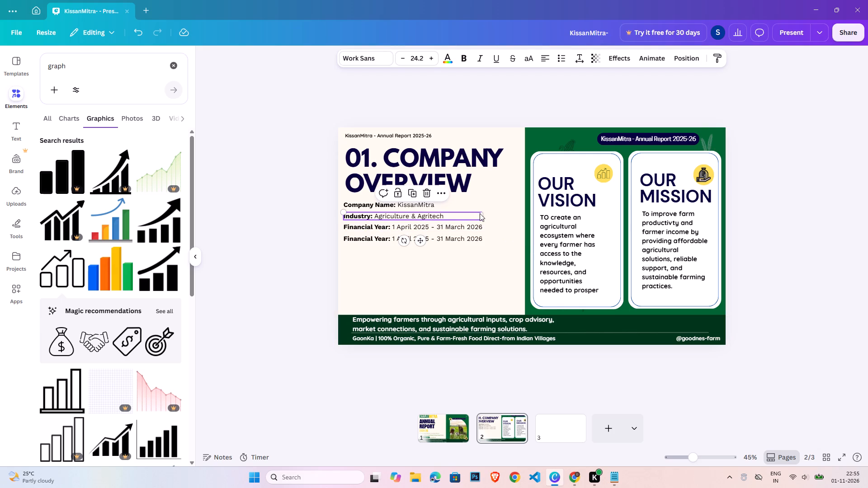
{"action": "left_click", "coordinate": [480, 214]}
{"action": "key", "text": "ctrl+z"}
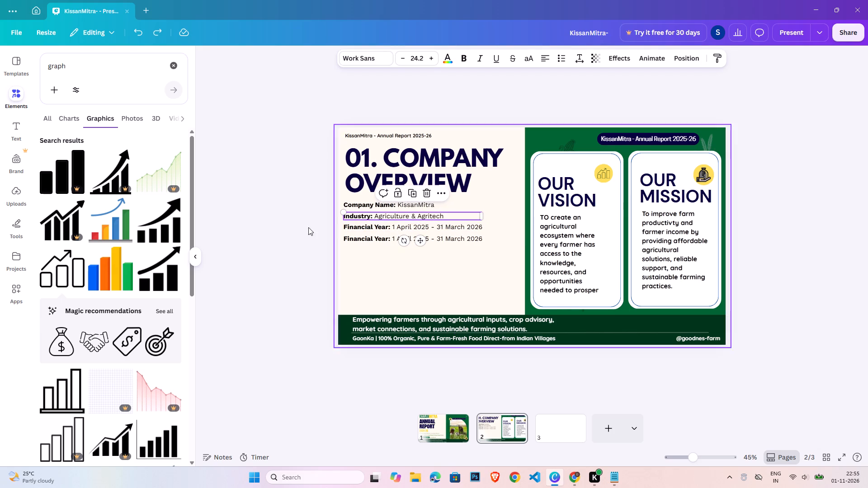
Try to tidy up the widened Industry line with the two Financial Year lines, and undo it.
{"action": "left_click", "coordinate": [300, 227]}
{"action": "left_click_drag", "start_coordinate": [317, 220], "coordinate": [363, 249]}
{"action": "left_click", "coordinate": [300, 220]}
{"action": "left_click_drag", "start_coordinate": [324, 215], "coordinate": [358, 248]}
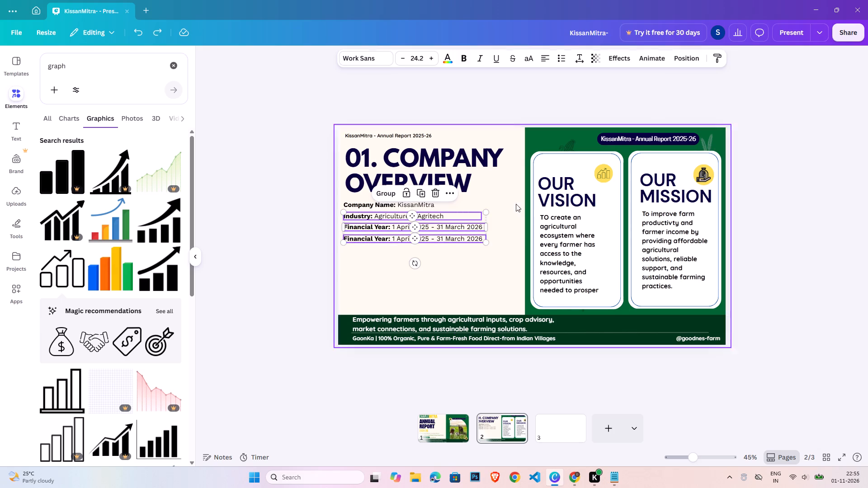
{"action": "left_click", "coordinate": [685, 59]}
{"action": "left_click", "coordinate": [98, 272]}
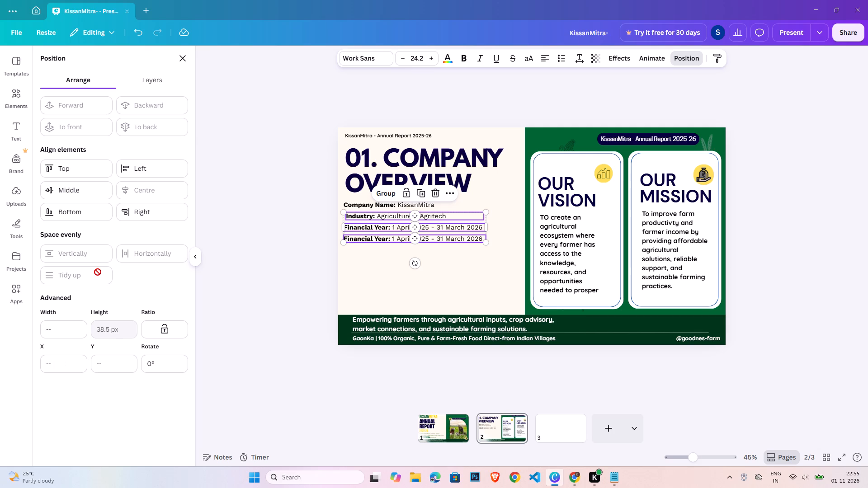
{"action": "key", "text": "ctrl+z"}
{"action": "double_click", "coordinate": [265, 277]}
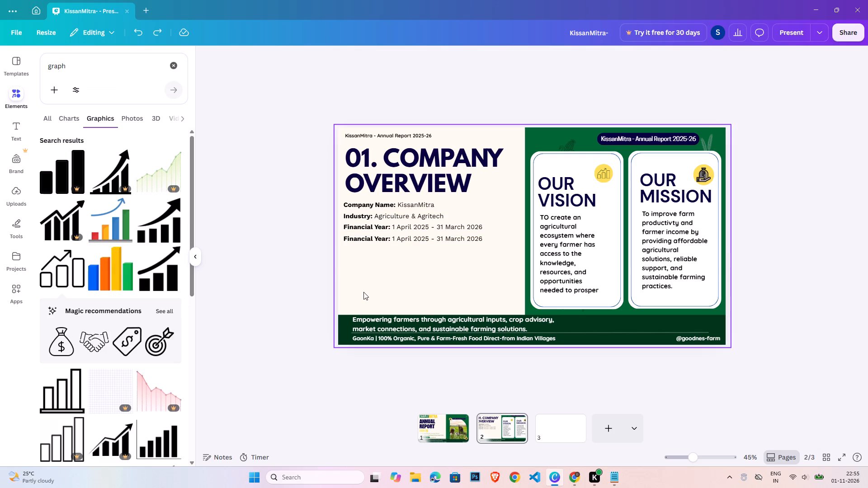
Duplicate the lower Financial Year line and place the copy directly below it, aligned to the same left edge.
{"action": "left_click", "coordinate": [377, 242]}
{"action": "key", "text": "ctrl+c"}
{"action": "key", "text": "ctrl+v"}
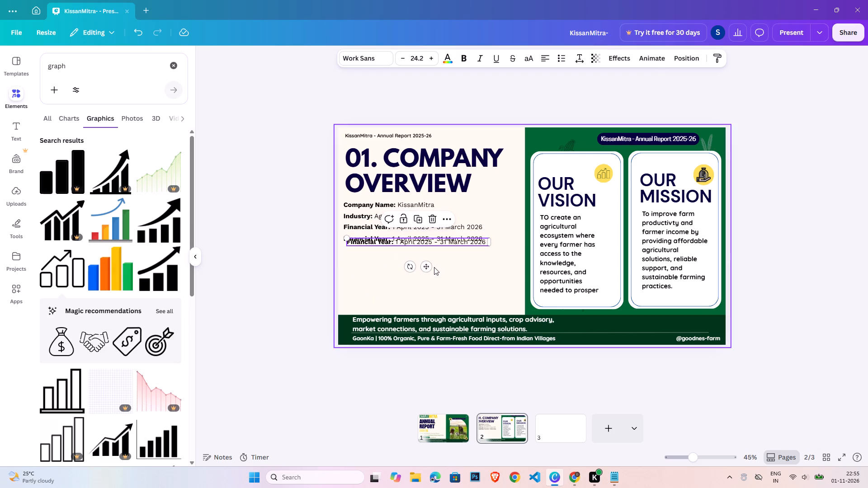
{"action": "left_click_drag", "start_coordinate": [428, 267], "coordinate": [425, 276]}
Replace the "Financial Year" label in the lowest detail line with "Annual Turnover", keeping the colon.
{"action": "double_click", "coordinate": [386, 249]}
{"action": "left_click", "coordinate": [386, 249]}
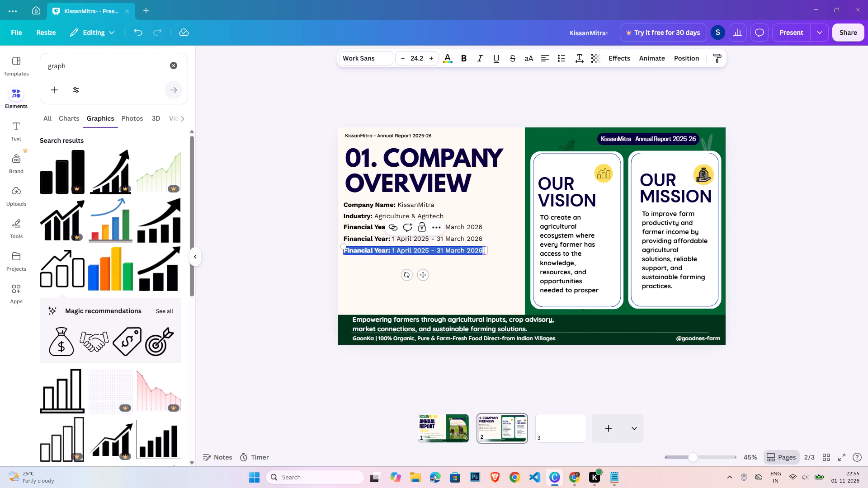
{"action": "left_click", "coordinate": [386, 251]}
{"action": "left_click_drag", "start_coordinate": [387, 250], "coordinate": [339, 251]}
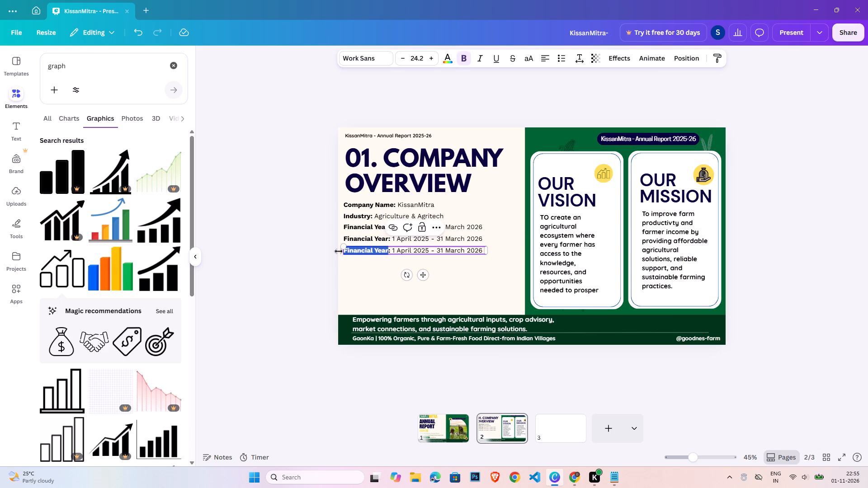
{"action": "type", "text": "Annual"}
{"action": "key", "text": "space"}
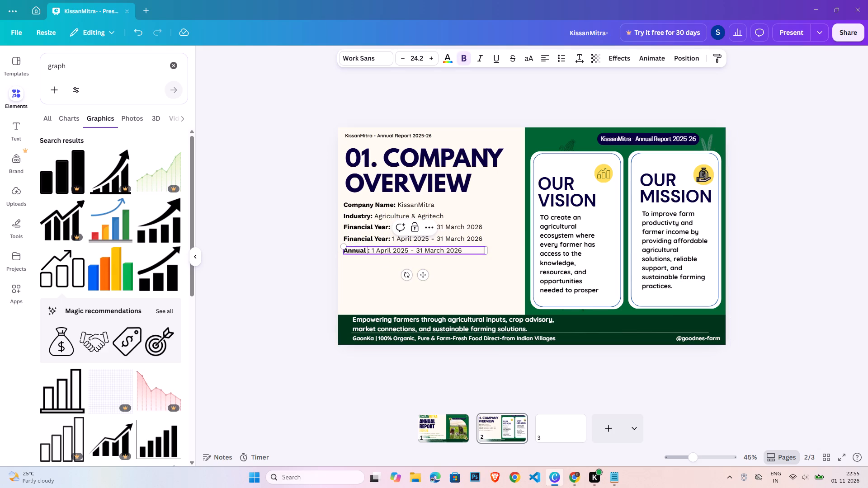
{"action": "type", "text": "Tur"}
{"action": "type", "text": "noe"}
{"action": "key", "text": "BackSpace"}
{"action": "type", "text": "ver"}
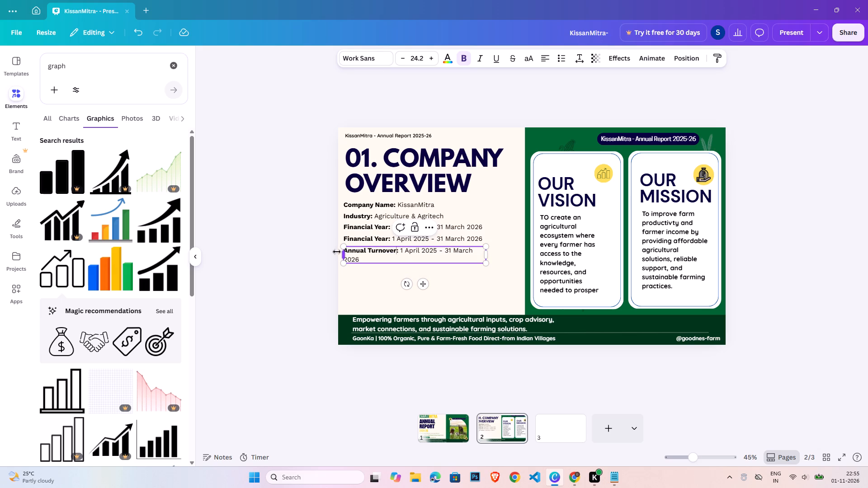
Replace the date range in the Annual Turnover line with "1,00,00,000 (Rs 1 Crore)".
{"action": "left_click", "coordinate": [403, 250]}
{"action": "left_click_drag", "start_coordinate": [401, 251], "coordinate": [475, 255]}
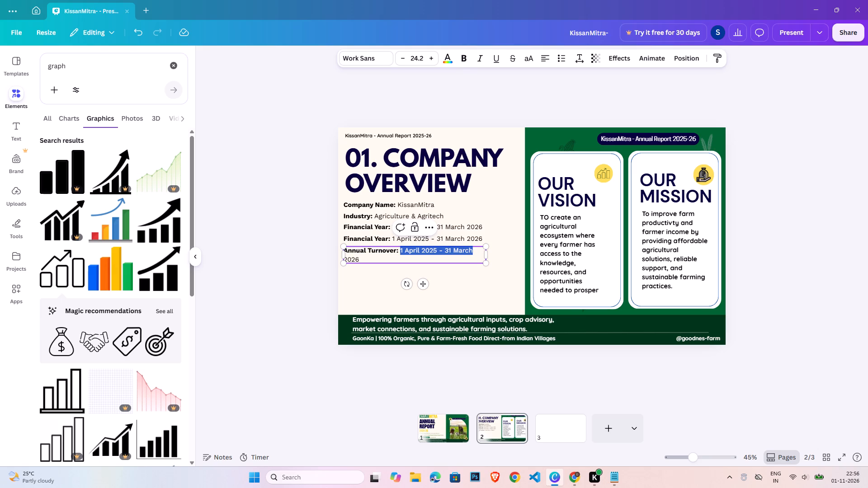
{"action": "left_click_drag", "start_coordinate": [475, 255], "coordinate": [475, 258]}
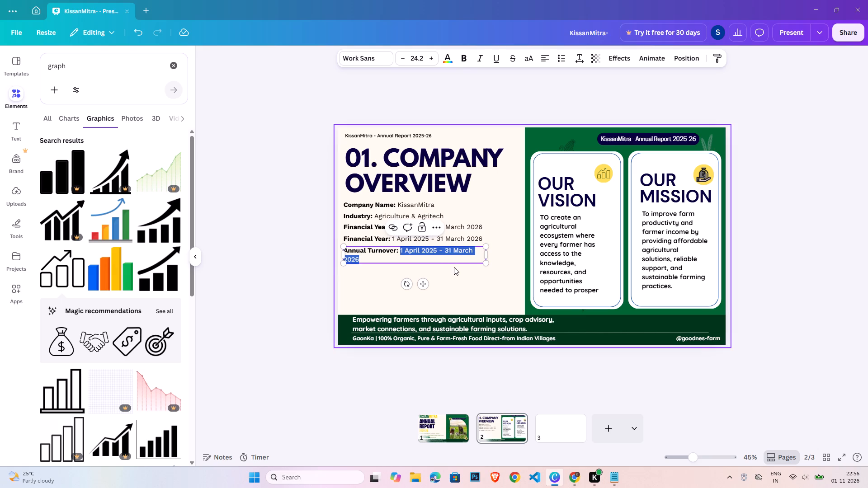
{"action": "type", "text": "1,00"}
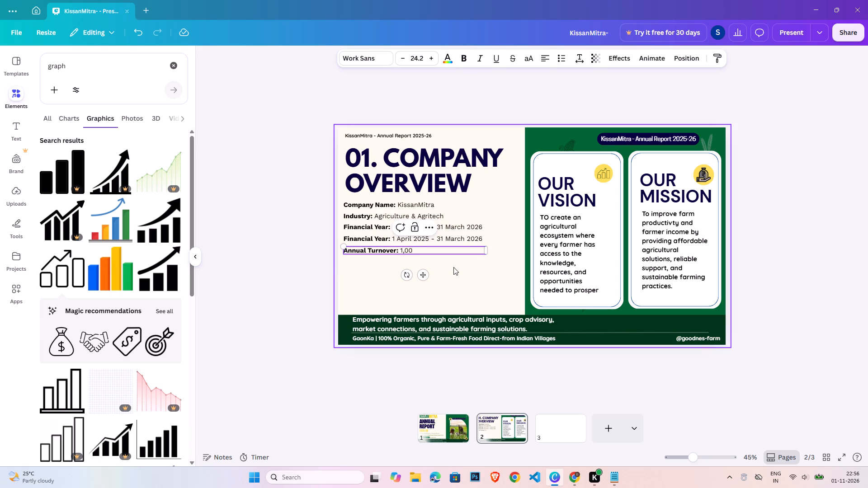
{"action": "key", "text": "comma"}
{"action": "type", "text": "00"}
{"action": "type", "text": ",000"}
{"action": "key", "text": "space"}
{"action": "type", "text": "(R"}
{"action": "type", "text": "s 1"}
{"action": "key", "text": "space"}
{"action": "type", "text": "Cr"}
{"action": "type", "text": "ore)"}
{"action": "left_click", "coordinate": [270, 231]}
{"action": "left_click", "coordinate": [341, 252]}
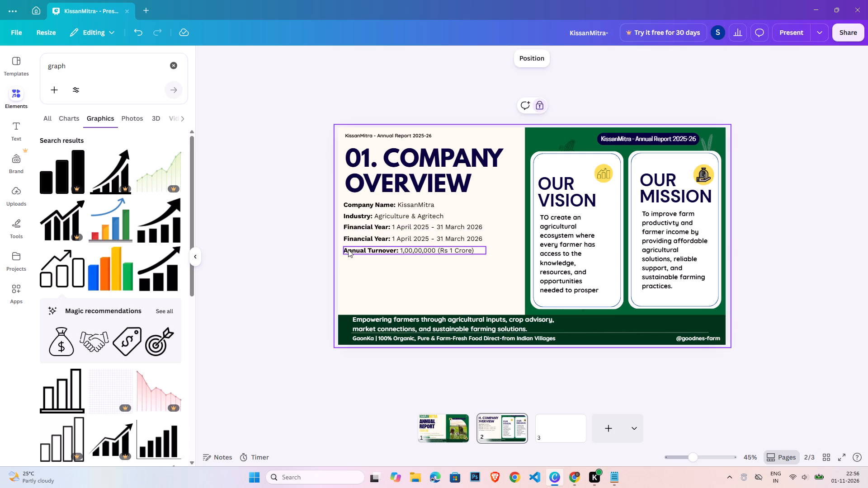
Duplicate the Annual Turnover line and place the copy directly below it, aligned to the original's left edge.
{"action": "left_click", "coordinate": [348, 249]}
{"action": "key", "text": "ctrl+c"}
{"action": "key", "text": "ctrl+v"}
{"action": "left_click_drag", "start_coordinate": [425, 278], "coordinate": [421, 288]}
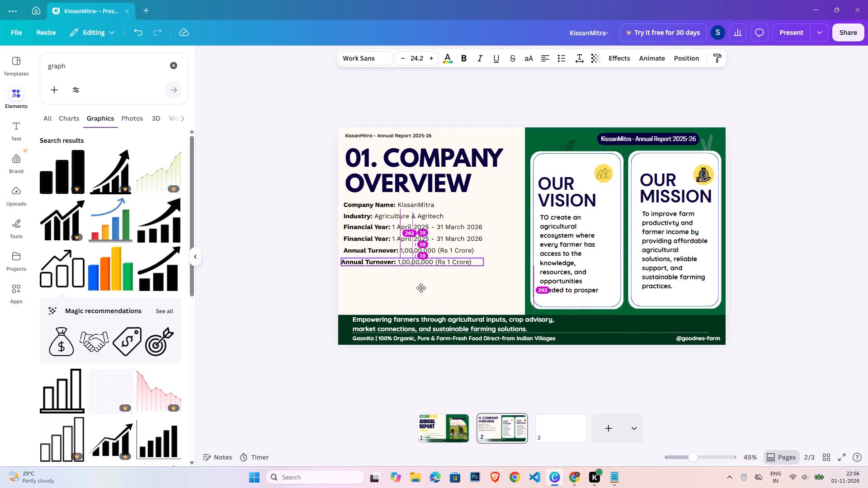
{"action": "left_click_drag", "start_coordinate": [421, 288], "coordinate": [424, 287]}
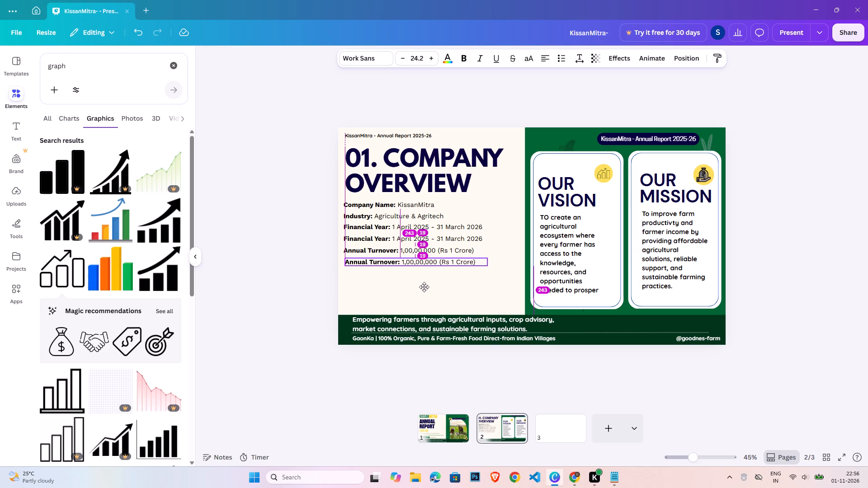
{"action": "left_click_drag", "start_coordinate": [424, 287], "coordinate": [422, 287]}
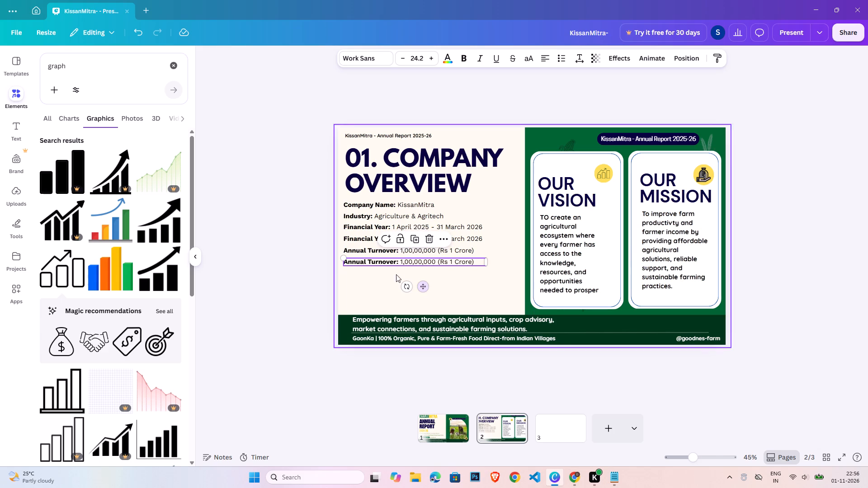
Replace the "Annual Turnover" label in the lowest detail line with "Tagline", keeping the colon.
{"action": "left_click", "coordinate": [388, 264]}
{"action": "left_click", "coordinate": [388, 264]}
{"action": "left_click", "coordinate": [397, 261]}
{"action": "left_click_drag", "start_coordinate": [395, 262], "coordinate": [343, 261]}
{"action": "type", "text": "Tagline"}
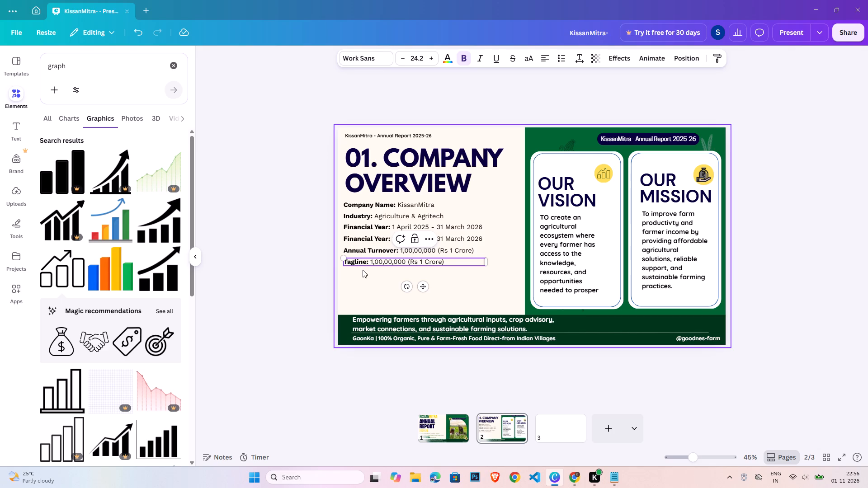
Replace the amount in the Tagline line with "Empowering Farmers. Growing Futures".
{"action": "left_click", "coordinate": [374, 262]}
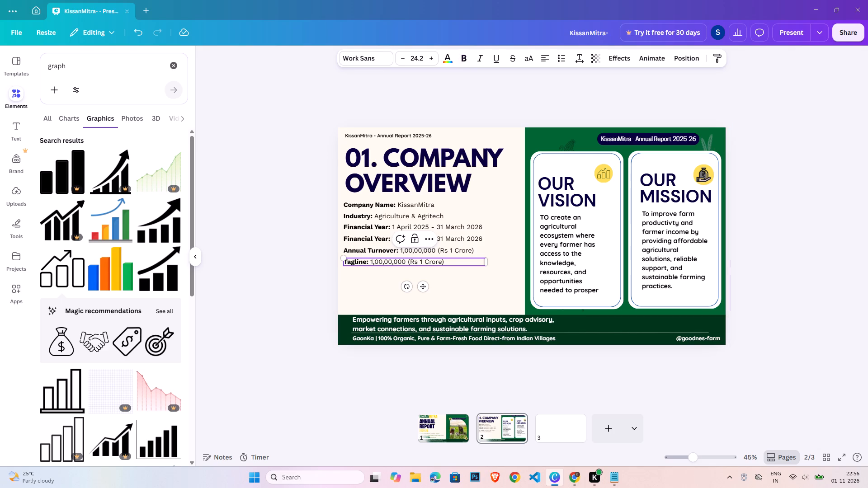
{"action": "left_click", "coordinate": [369, 262]}
{"action": "left_click_drag", "start_coordinate": [371, 262], "coordinate": [435, 259]}
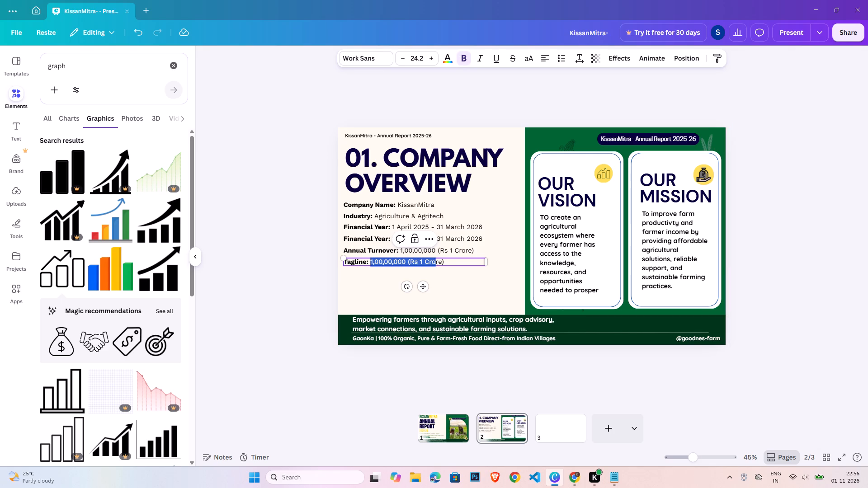
{"action": "left_click_drag", "start_coordinate": [435, 259], "coordinate": [462, 258]}
{"action": "key", "text": "shift+e"}
{"action": "key", "text": "m"}
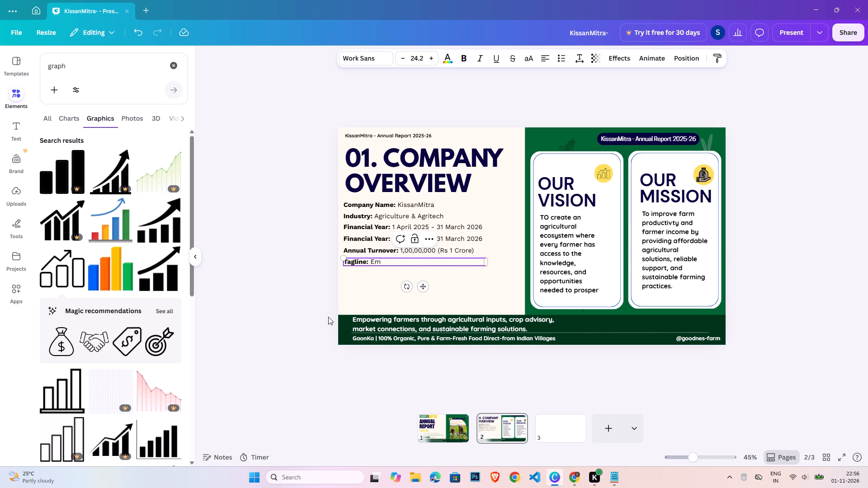
{"action": "type", "text": "pow"}
{"action": "type", "text": "ering"}
{"action": "key", "text": "space"}
{"action": "type", "text": "Farmers"}
{"action": "type", "text": ". G"}
{"action": "type", "text": "rwo"}
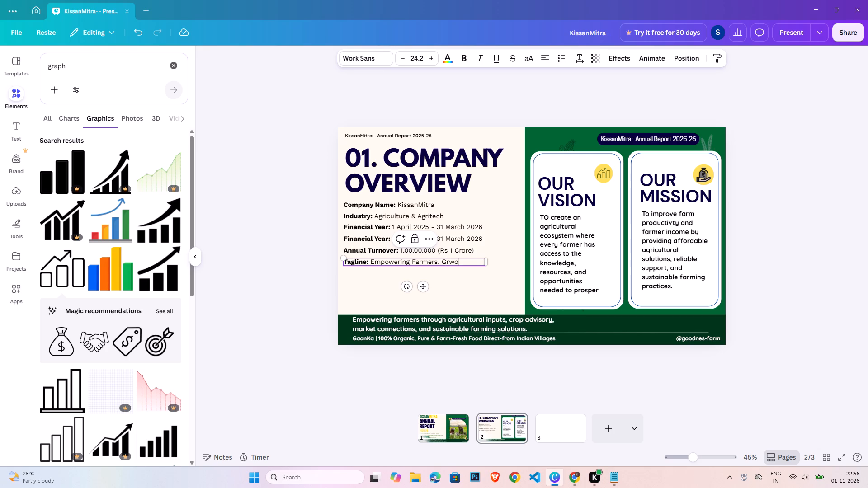
{"action": "key", "text": "BackSpace"}
{"action": "key", "text": "BackSpace"}
{"action": "type", "text": "owing"}
{"action": "key", "text": "space"}
{"action": "type", "text": "Futures"}
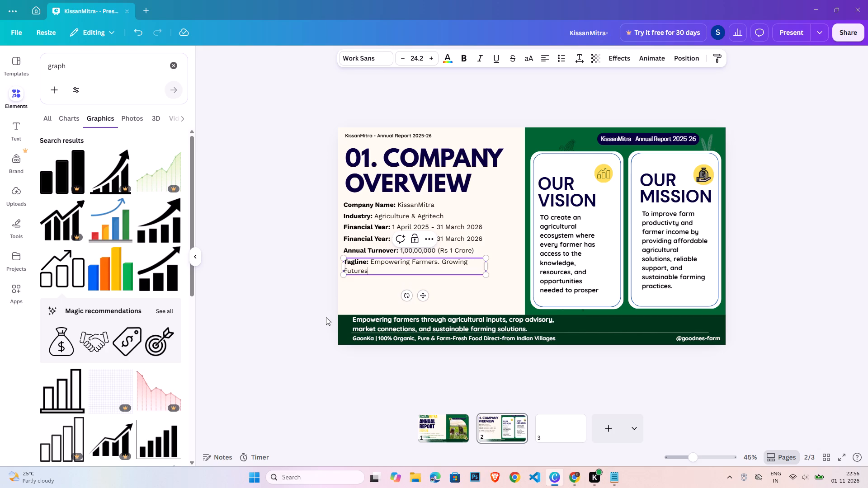
Widen the Tagline text box so its text fits on a single line.
{"action": "left_click_drag", "start_coordinate": [488, 266], "coordinate": [510, 267]}
{"action": "left_click", "coordinate": [811, 300]}
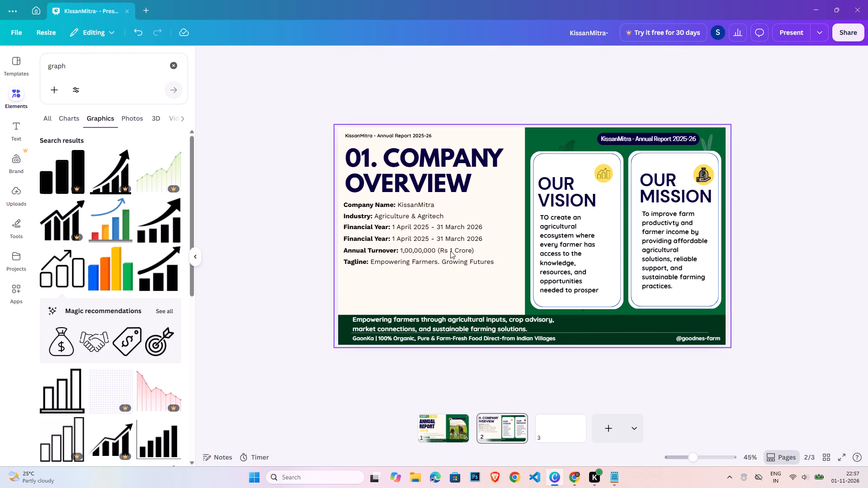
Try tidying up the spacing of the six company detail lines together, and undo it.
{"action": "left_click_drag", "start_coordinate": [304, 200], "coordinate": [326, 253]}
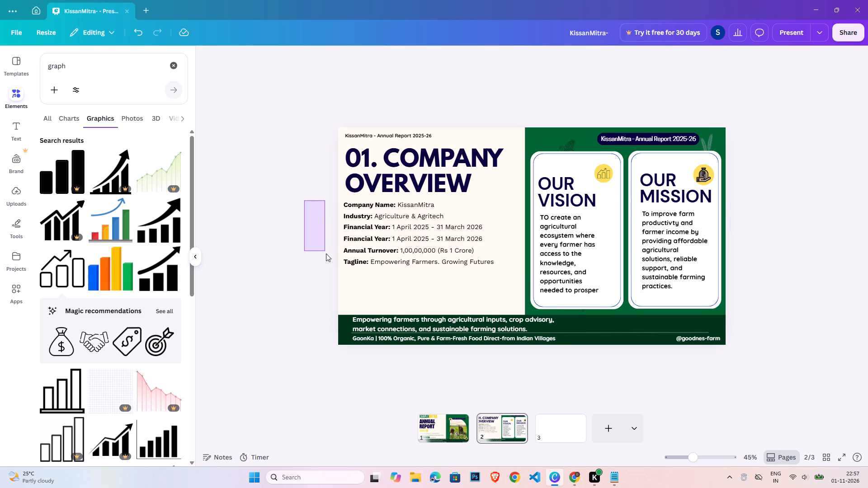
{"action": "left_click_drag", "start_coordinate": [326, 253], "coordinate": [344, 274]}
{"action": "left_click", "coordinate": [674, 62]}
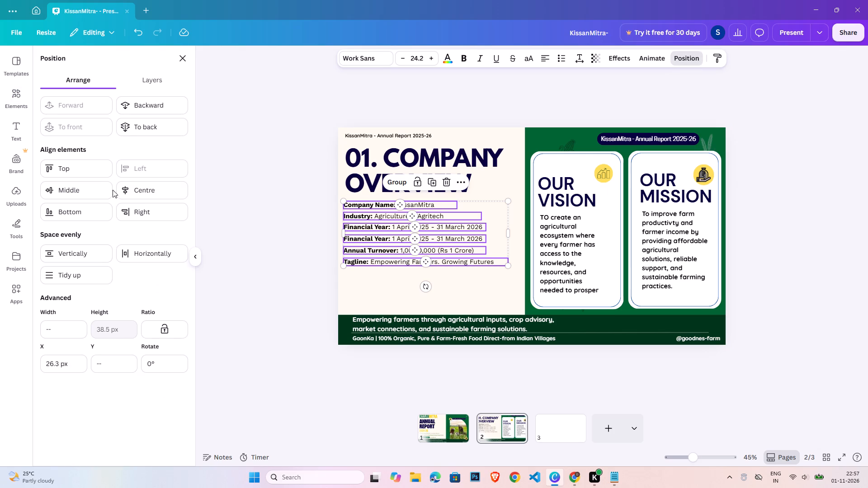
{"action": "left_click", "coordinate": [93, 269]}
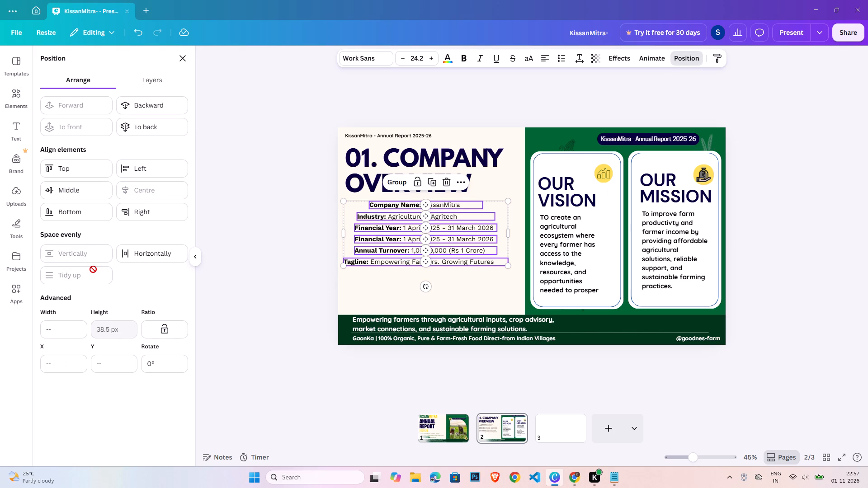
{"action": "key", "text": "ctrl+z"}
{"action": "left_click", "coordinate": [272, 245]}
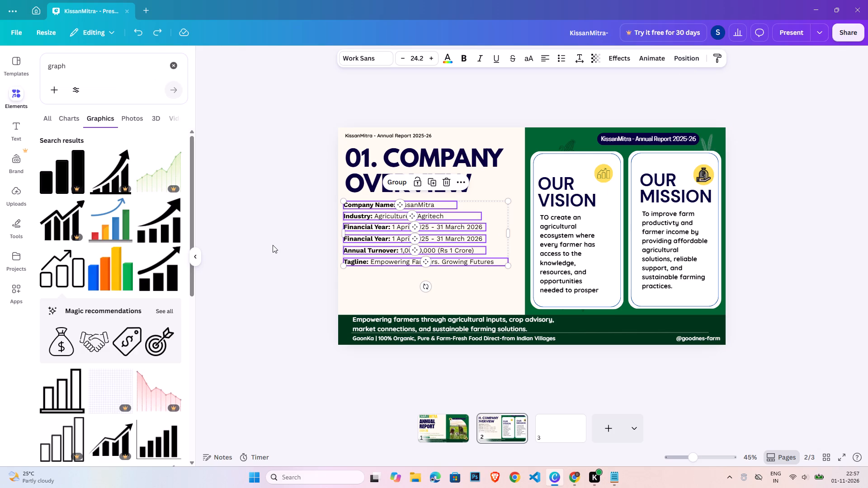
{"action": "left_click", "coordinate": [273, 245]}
Nudge the Industry line up slightly to even out its spacing between the neighbouring detail lines.
{"action": "left_click", "coordinate": [368, 216]}
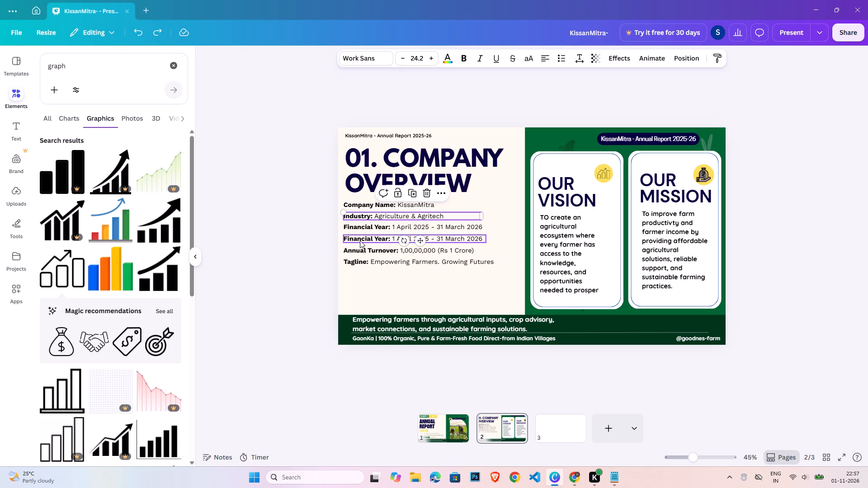
{"action": "key", "text": "Up"}
{"action": "key", "text": "Up"}
{"action": "key", "text": "Up"}
{"action": "key", "text": "Up"}
{"action": "key", "text": "Down"}
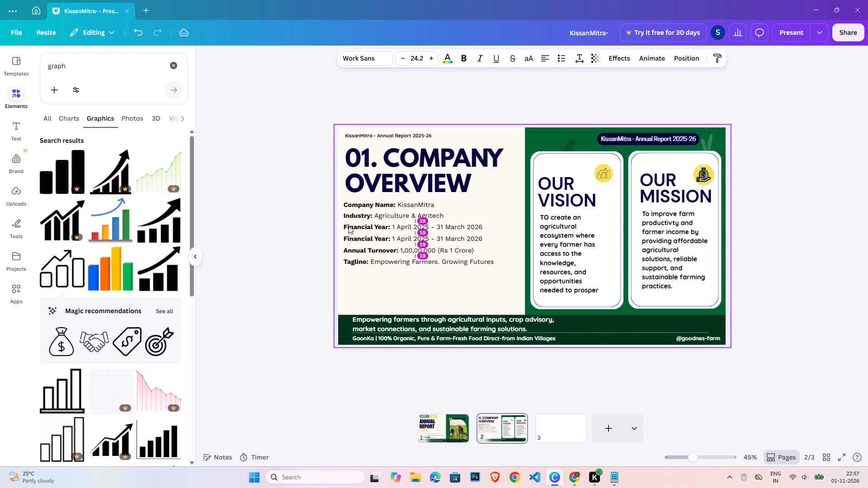
{"action": "double_click", "coordinate": [281, 218]}
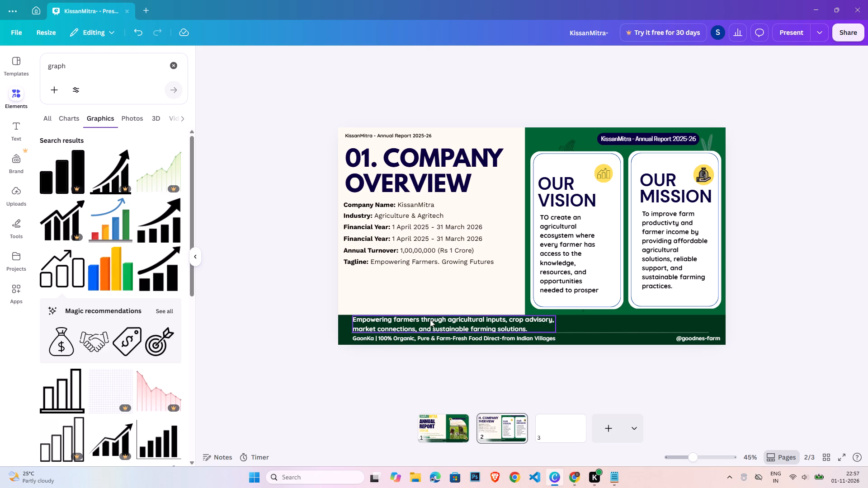
Move the "Empowering farmers through agricultural inputs" paragraph from the footer band to the cream area below the Tagline line.
{"action": "left_click", "coordinate": [425, 324]}
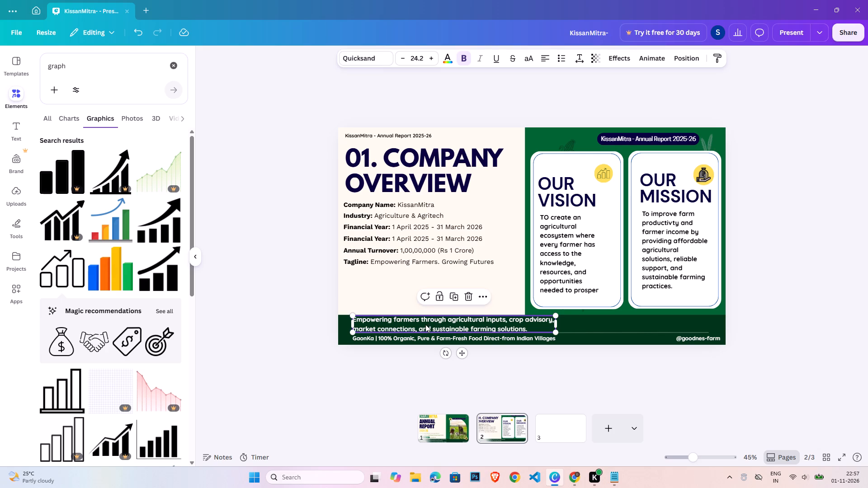
{"action": "left_click", "coordinate": [581, 327]}
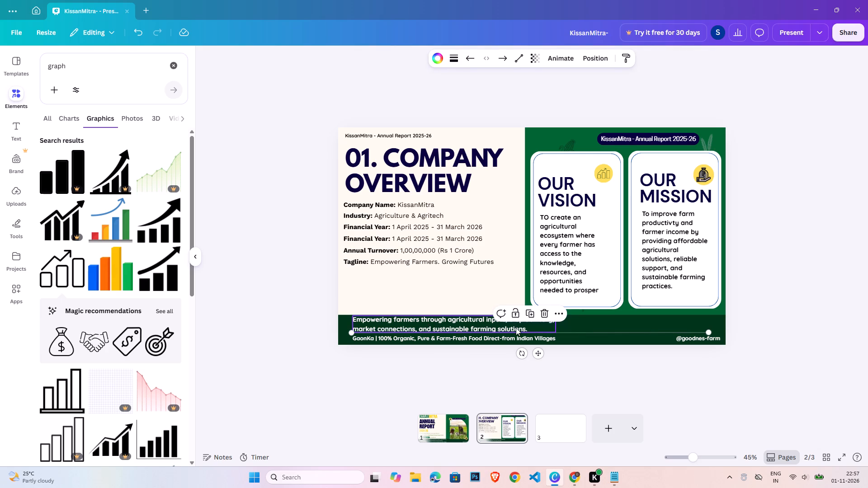
{"action": "left_click", "coordinate": [516, 328]}
{"action": "left_click_drag", "start_coordinate": [515, 328], "coordinate": [506, 291]}
Delete the thin divider line above the GaonKa text in the footer band.
{"action": "left_click", "coordinate": [499, 328]}
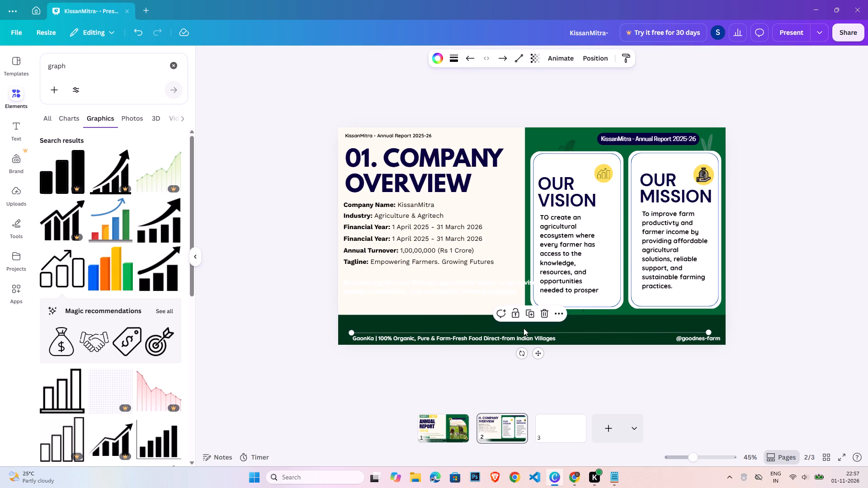
{"action": "left_click", "coordinate": [524, 328]}
{"action": "left_click", "coordinate": [522, 319]}
{"action": "left_click", "coordinate": [519, 292]}
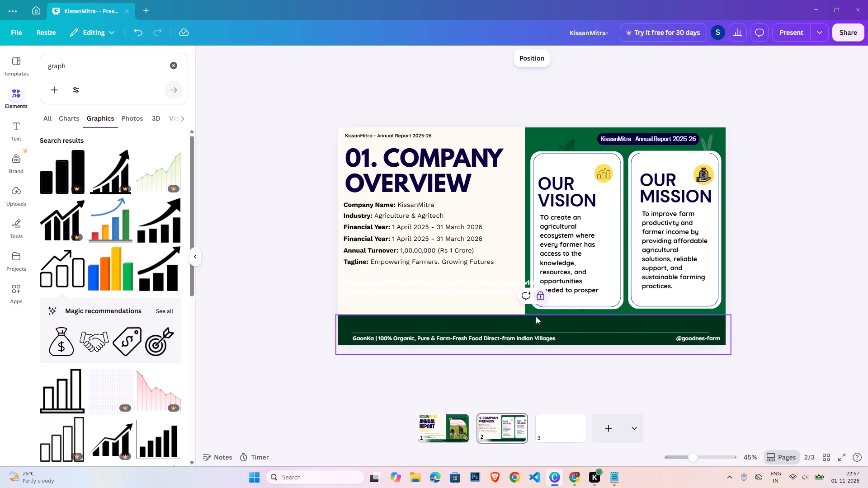
{"action": "left_click", "coordinate": [536, 316]}
{"action": "left_click", "coordinate": [636, 387]}
{"action": "left_click", "coordinate": [650, 335]}
{"action": "key", "text": "Delete"}
Unlock the dark green footer band and lower its top edge to just above the GaonKa text.
{"action": "left_click", "coordinate": [629, 324]}
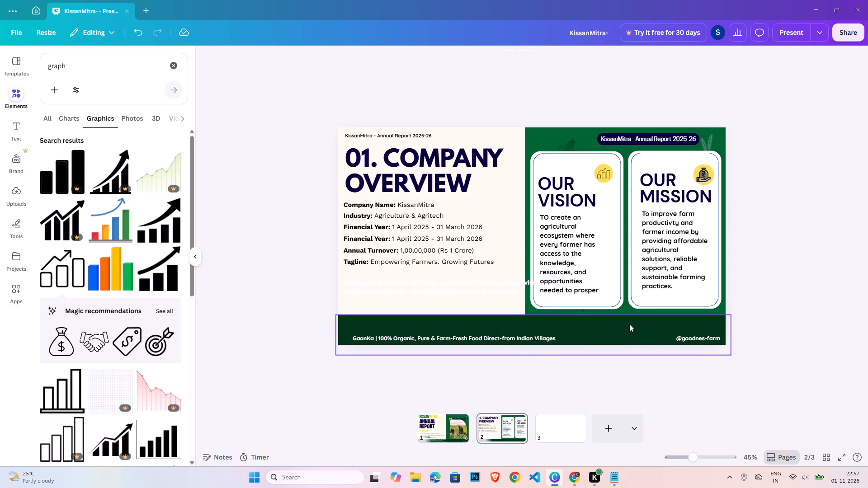
{"action": "left_click", "coordinate": [543, 294]}
{"action": "left_click", "coordinate": [582, 333]}
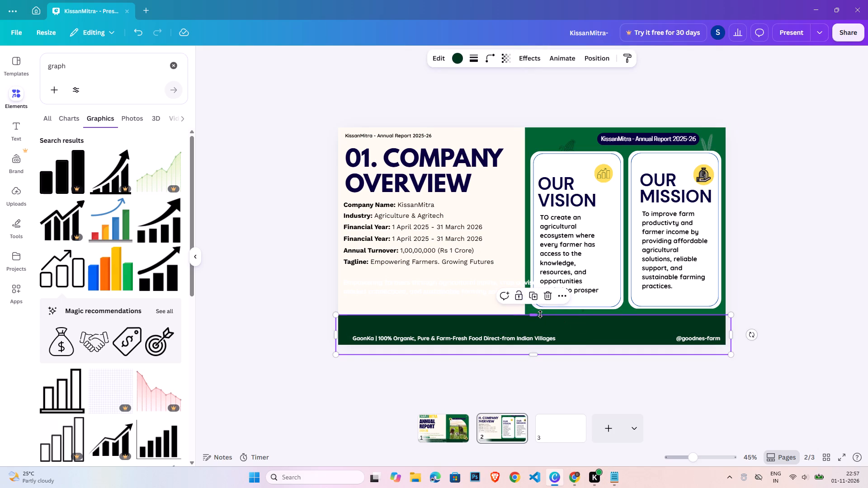
{"action": "left_click_drag", "start_coordinate": [540, 314], "coordinate": [539, 330]}
{"action": "left_click", "coordinate": [589, 382]}
Change the text colour of the paragraph below the Tagline line to black.
{"action": "double_click", "coordinate": [424, 293]}
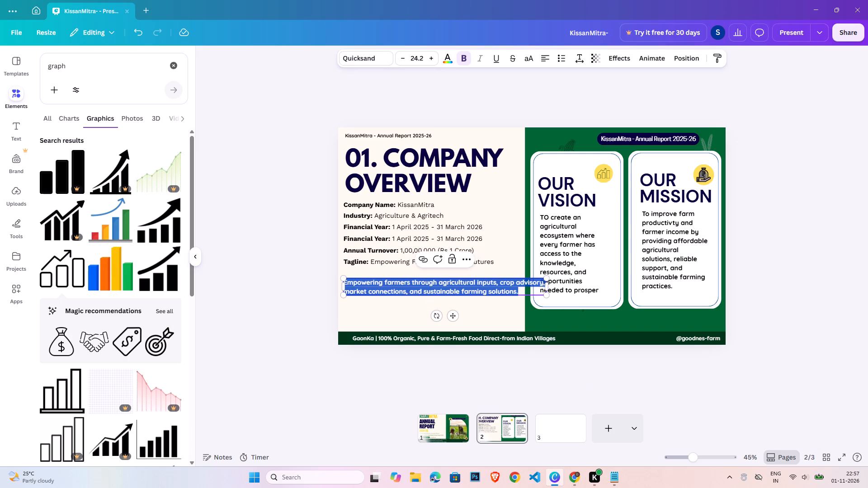
{"action": "left_click", "coordinate": [444, 60]}
{"action": "left_click", "coordinate": [52, 380]}
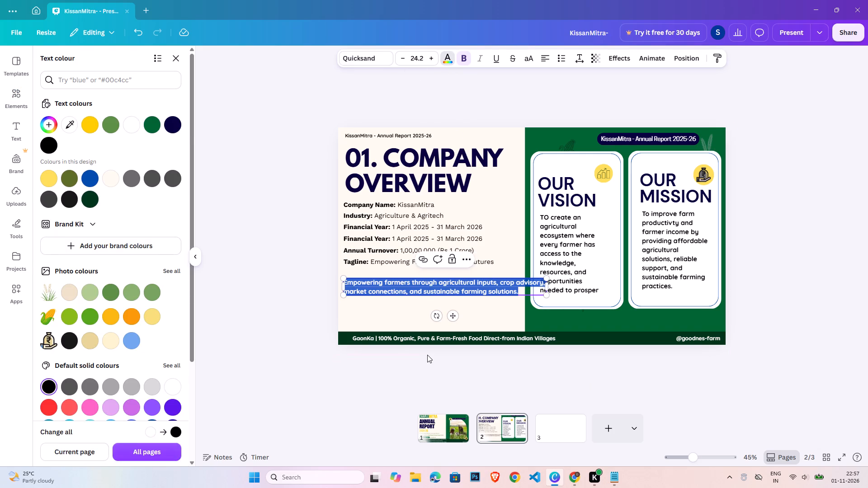
{"action": "double_click", "coordinate": [428, 359]}
Replace the paragraph below the Tagline line with "KissanMitra is an agriculture-focused enterprise".
{"action": "double_click", "coordinate": [426, 281]}
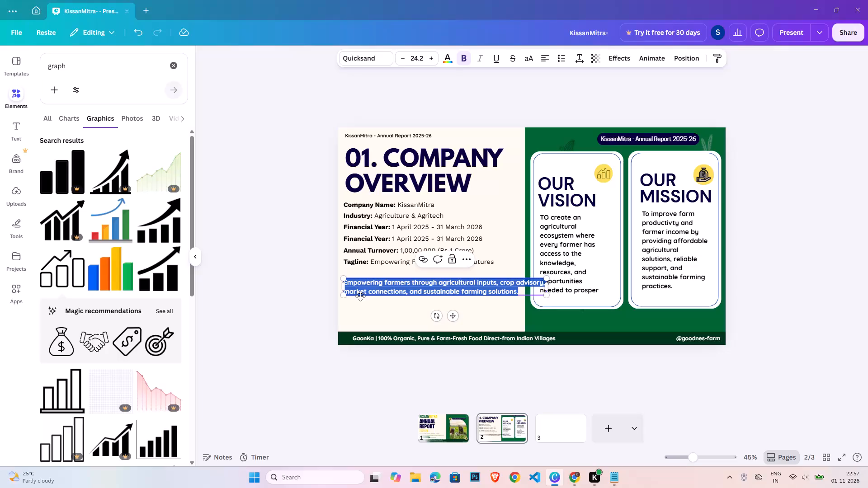
{"action": "type", "text": "Kissan"}
{"action": "type", "text": "Mita"}
{"action": "key", "text": "BackSpace"}
{"action": "type", "text": "ra is"}
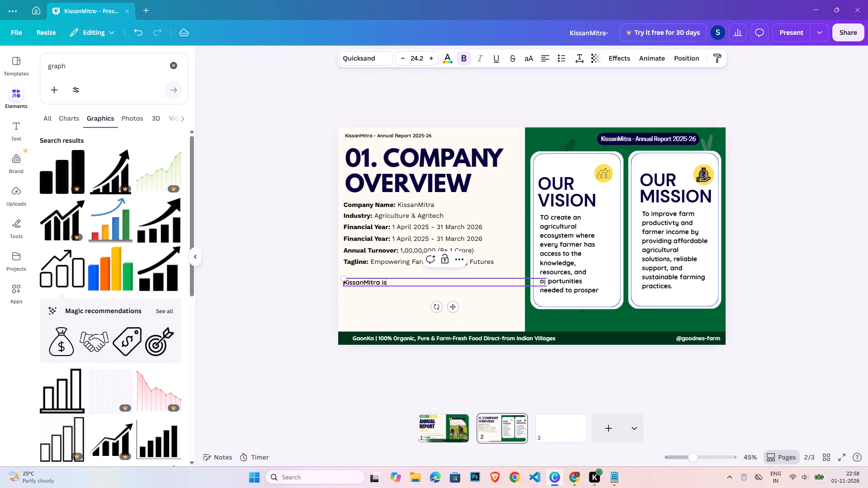
{"action": "key", "text": "space"}
{"action": "type", "text": "an"}
{"action": "key", "text": "space"}
{"action": "key", "text": "space"}
{"action": "type", "text": "agriculture"}
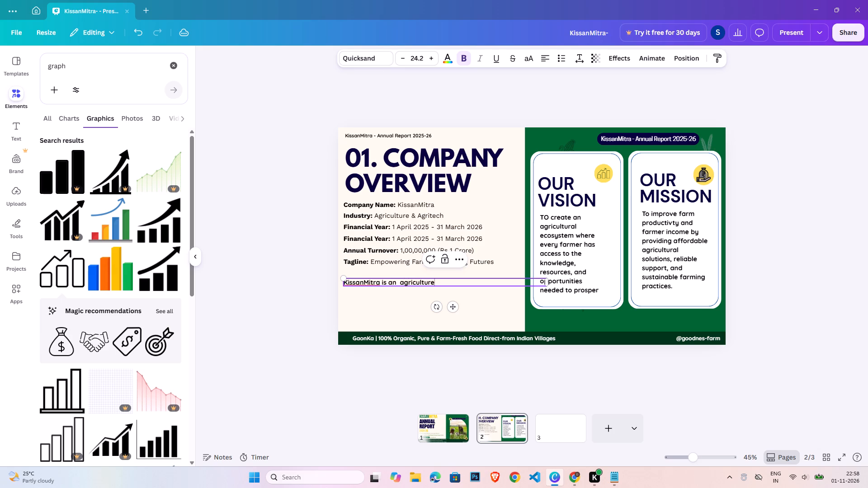
{"action": "type", "text": "-focues"}
{"action": "key", "text": "BackSpace"}
{"action": "key", "text": "BackSpace"}
{"action": "type", "text": "sed e"}
{"action": "type", "text": "nterprise"}
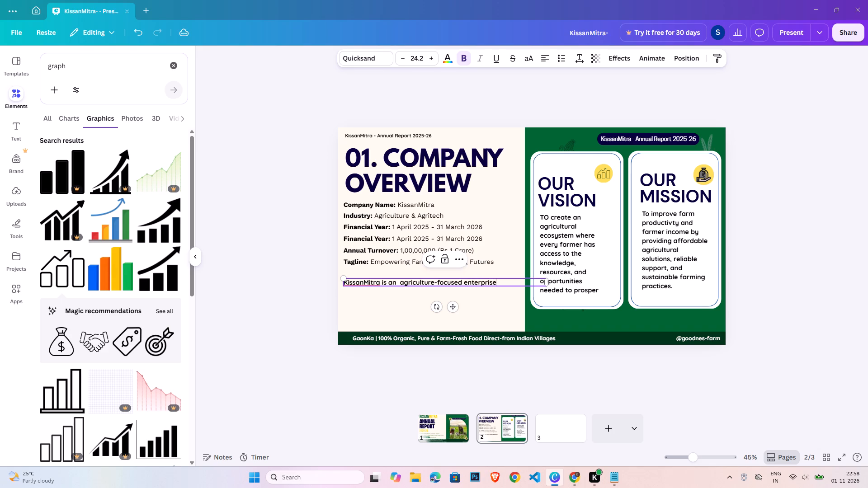
Continue the description paragraph on new lines with "dedicated to making farming more productive, profitable, and sustainable".
{"action": "key", "text": "Return"}
{"action": "type", "text": "dedicated to making"}
{"action": "key", "text": "space"}
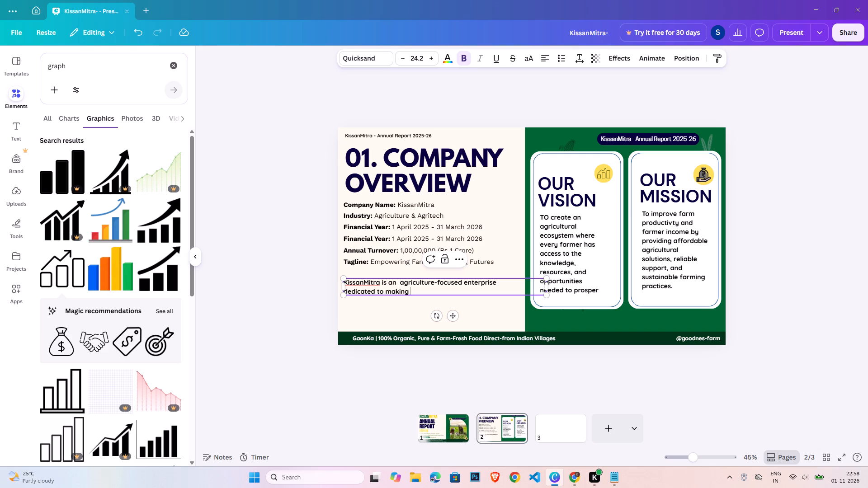
{"action": "type", "text": "farming a"}
{"action": "key", "text": "BackSpace"}
{"action": "type", "text": "more productive"}
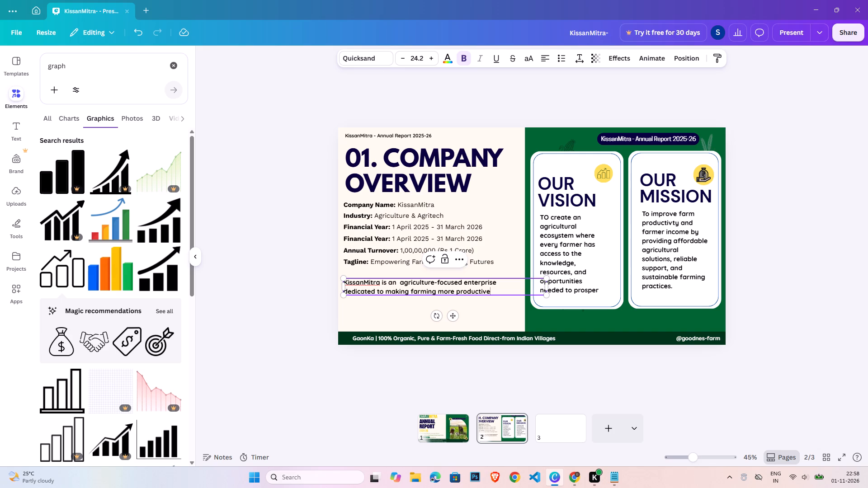
{"action": "key", "text": "comma"}
{"action": "key", "text": "Return"}
{"action": "type", "text": "profitab"}
{"action": "type", "text": "le,"}
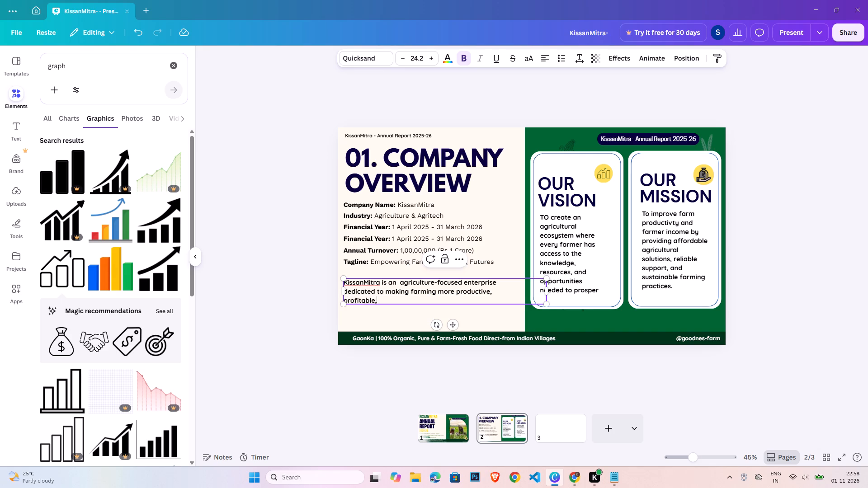
{"action": "key", "text": "space"}
{"action": "type", "text": "and susta"}
{"action": "type", "text": "inable"}
Begin the second sentence of the description paragraph with "Through accessible agricultural solutions", breaking the line before "agricultural".
{"action": "type", "text": ". Through"}
{"action": "key", "text": "space"}
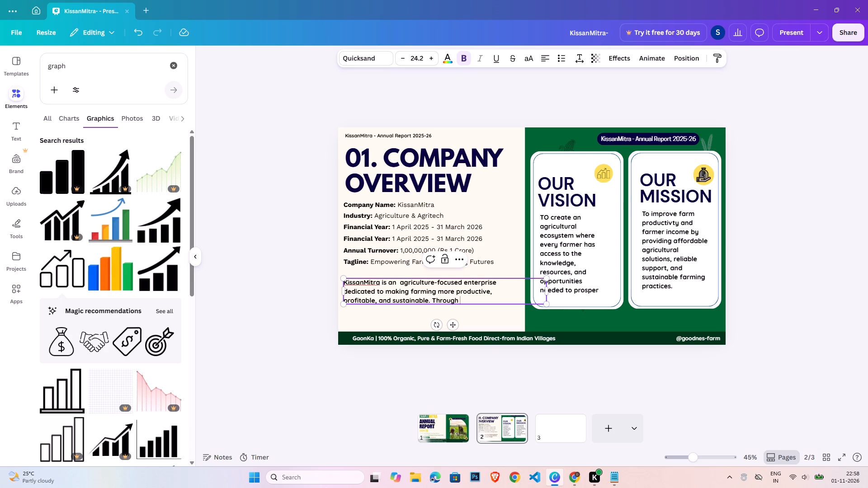
{"action": "type", "text": "ac"}
{"action": "type", "text": "cessible"}
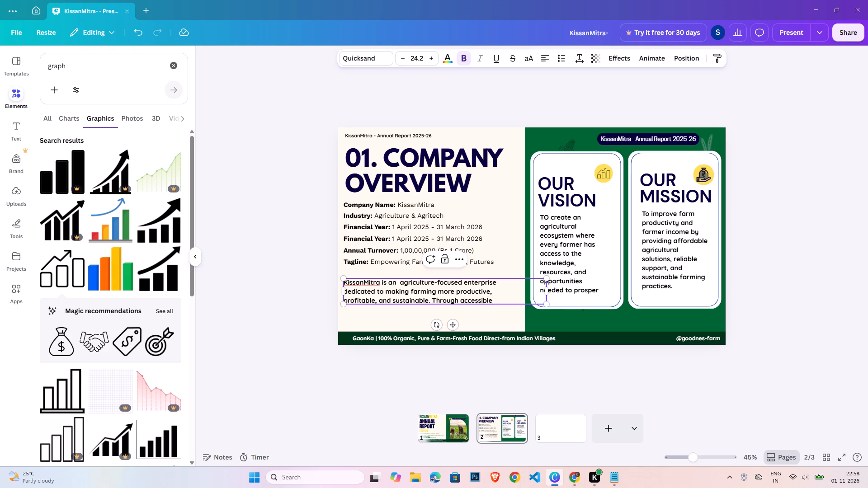
{"action": "key", "text": "Return"}
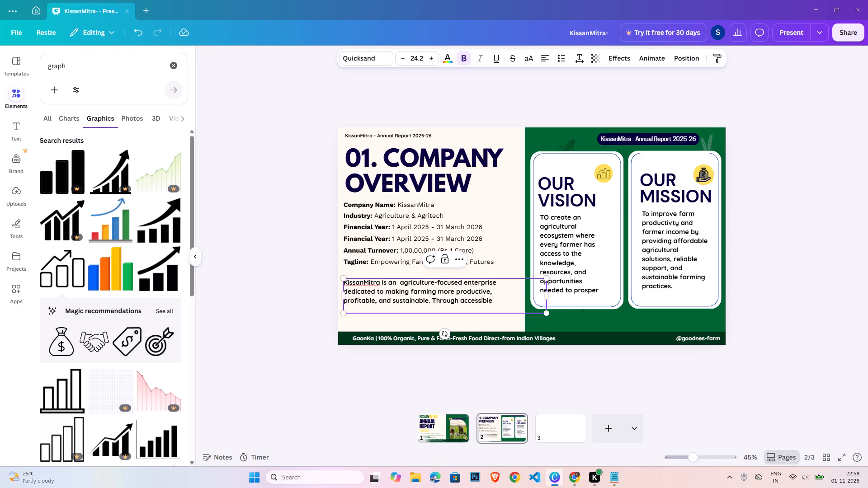
{"action": "type", "text": "agricultural"}
{"action": "key", "text": "space"}
{"action": "type", "text": "soluto"}
{"action": "key", "text": "BackSpace"}
{"action": "type", "text": "ions"}
Extend the description sentence with ", practical, advisory services, and market connectivity", starting a new line at "and market".
{"action": "type", "text": ", practical"}
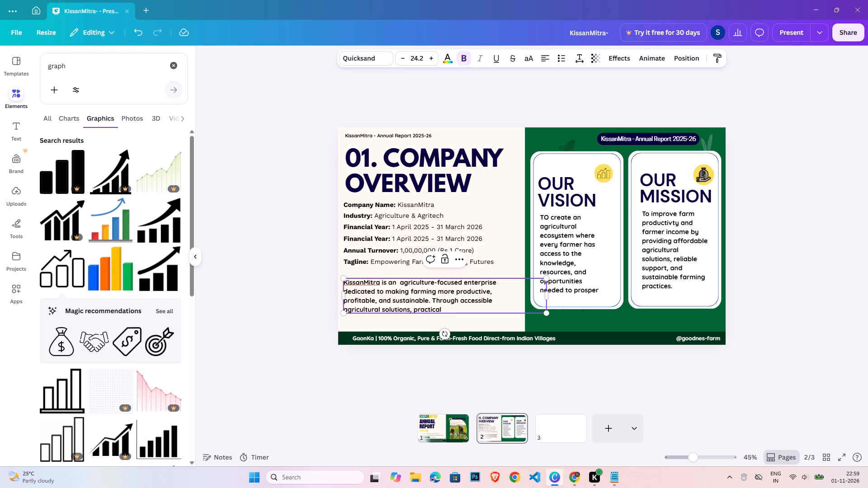
{"action": "type", "text": ", advisory"}
{"action": "key", "text": "space"}
{"action": "type", "text": "services"}
{"action": "key", "text": "comma"}
{"action": "key", "text": "Return"}
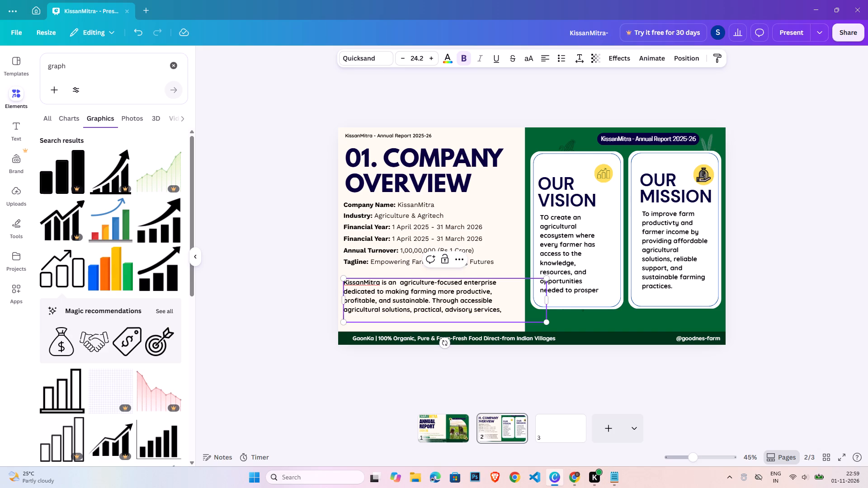
{"action": "type", "text": "and market"}
{"action": "key", "text": "space"}
{"action": "type", "text": "connectivity"}
Continue the description with ", we work to support Indian farmers and strengthen", starting a new line at "Indian".
{"action": "type", "text": ", we we"}
{"action": "key", "text": "BackSpace"}
{"action": "type", "text": "ork"}
{"action": "key", "text": "space"}
{"action": "type", "text": "to support"}
{"action": "key", "text": "Return"}
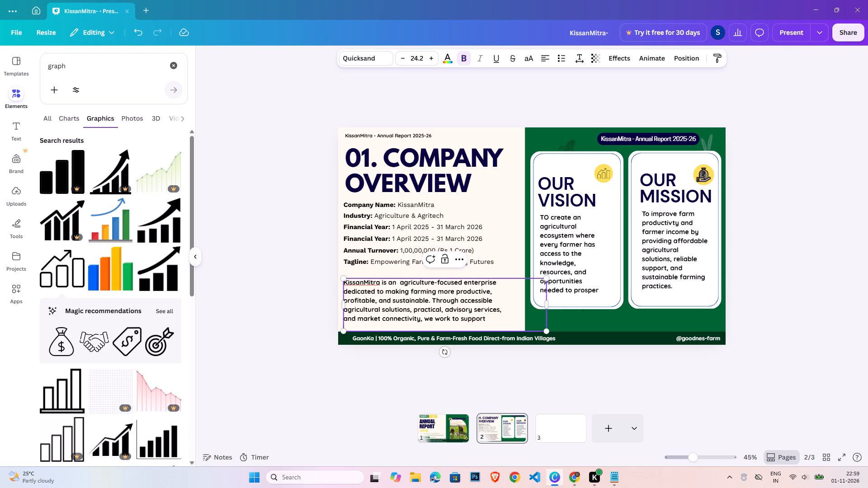
{"action": "type", "text": "Indian farmers"}
{"action": "key", "text": "space"}
{"action": "type", "text": "and stre"}
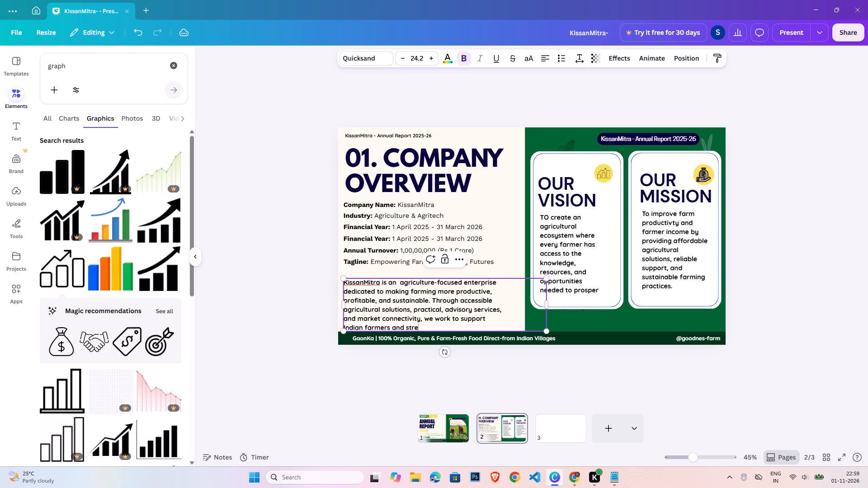
{"action": "type", "text": "ngthe"}
{"action": "key", "text": "BackSpace"}
{"action": "key", "text": "BackSpace"}
{"action": "type", "text": "hen"}
{"action": "key", "text": "space"}
End the description paragraph with "rural livelihoods", keeping both words on the same line as "Indian farmers and strengthen".
{"action": "type", "text": "rural"}
{"action": "key", "text": "Return"}
{"action": "type", "text": "livelihoods"}
{"action": "key", "text": "BackSpace"}
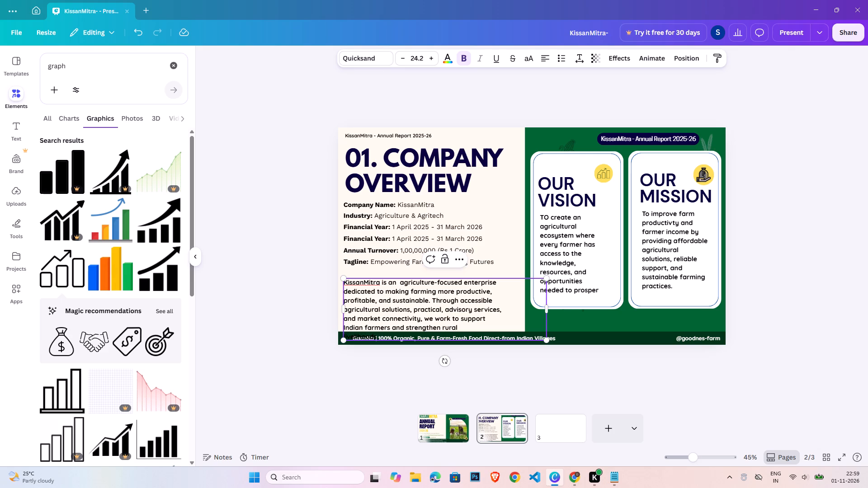
{"action": "key", "text": "BackSpace"}
{"action": "key", "text": "BackSpace"}
{"action": "key", "text": "BackSpace"}
{"action": "key", "text": "BackSpace"}
{"action": "key", "text": "BackSpace"}
{"action": "key", "text": "BackSpace"}
{"action": "key", "text": "BackSpace"}
{"action": "key", "text": "BackSpace"}
{"action": "key", "text": "BackSpace"}
{"action": "key", "text": "BackSpace"}
{"action": "key", "text": "BackSpace"}
{"action": "key", "text": "space"}
{"action": "type", "text": "liveli"}
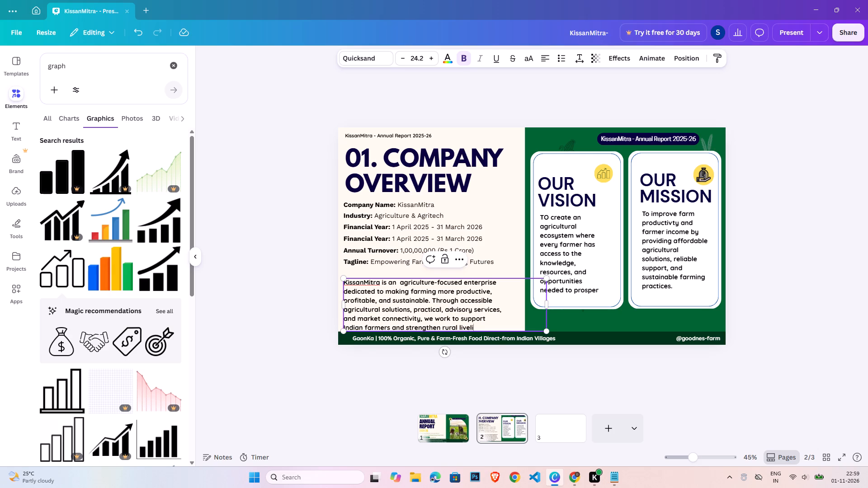
{"action": "type", "text": "hoosd"}
{"action": "key", "text": "BackSpace"}
{"action": "key", "text": "BackSpace"}
{"action": "type", "text": "ds"}
Scale the description paragraph down to font size 20.3 and position it between the Tagline line and the footer band.
{"action": "double_click", "coordinate": [770, 299]}
{"action": "left_click_drag", "start_coordinate": [492, 305], "coordinate": [491, 297]}
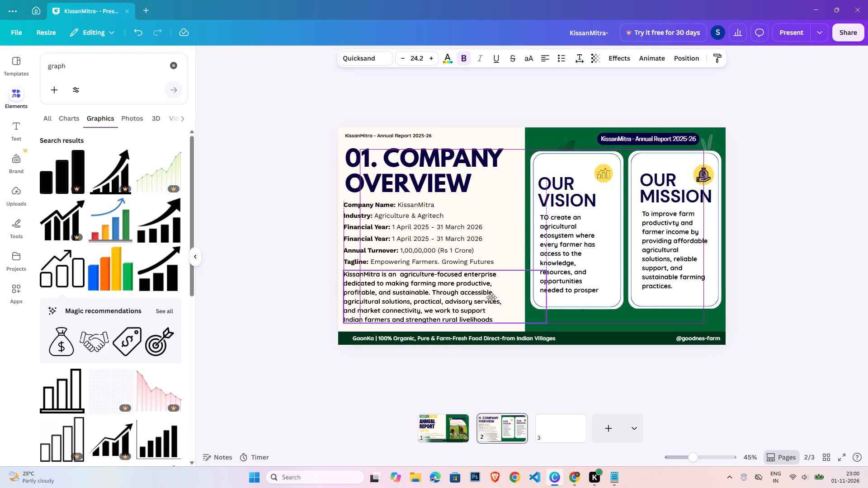
{"action": "left_click_drag", "start_coordinate": [491, 297], "coordinate": [490, 301]}
{"action": "left_click_drag", "start_coordinate": [545, 328], "coordinate": [543, 327]}
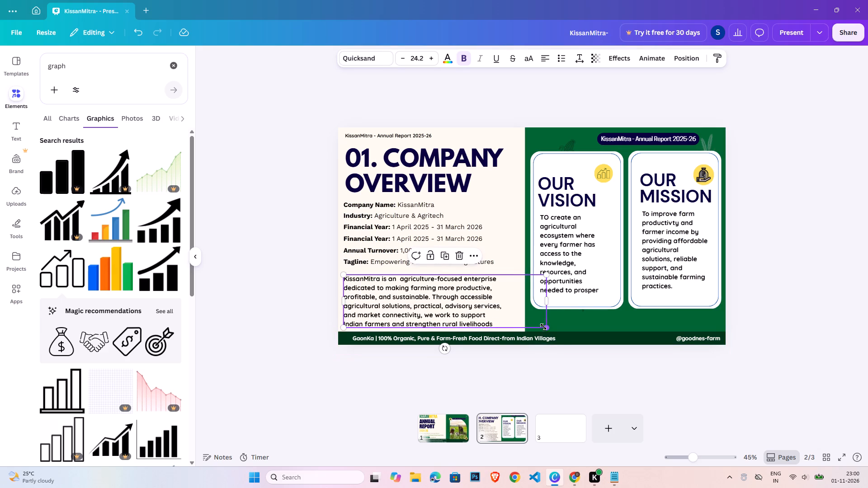
{"action": "left_click_drag", "start_coordinate": [543, 327], "coordinate": [513, 315]}
{"action": "left_click_drag", "start_coordinate": [446, 299], "coordinate": [445, 304]}
{"action": "left_click", "coordinate": [799, 269]}
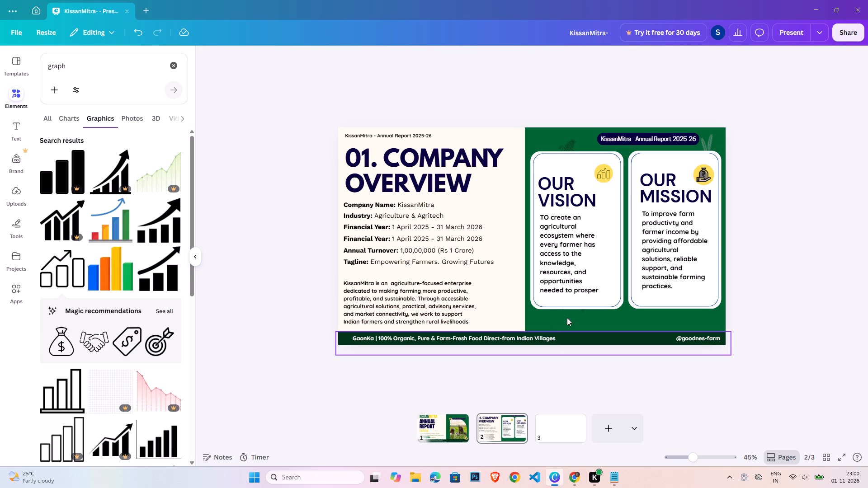
Move the faint plant graphic behind the OUR VISION card lower and toward the OUR MISSION card, between the two cards.
{"action": "left_click", "coordinate": [583, 310]}
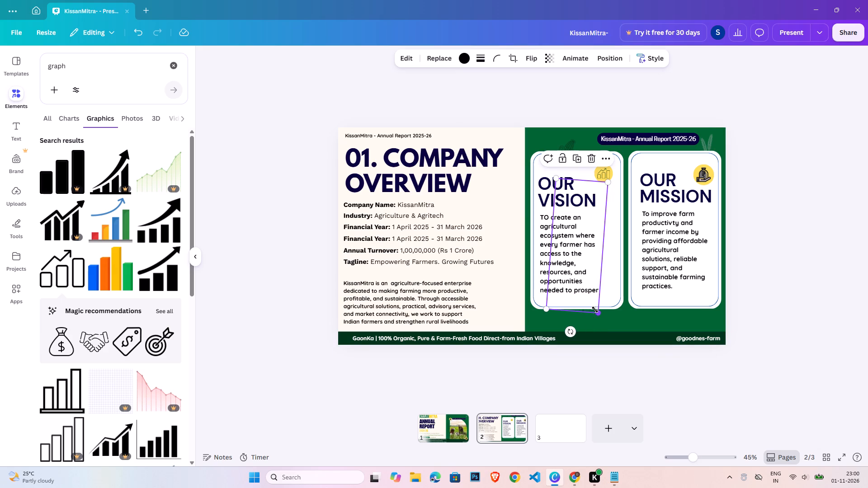
{"action": "left_click_drag", "start_coordinate": [593, 306], "coordinate": [591, 323]}
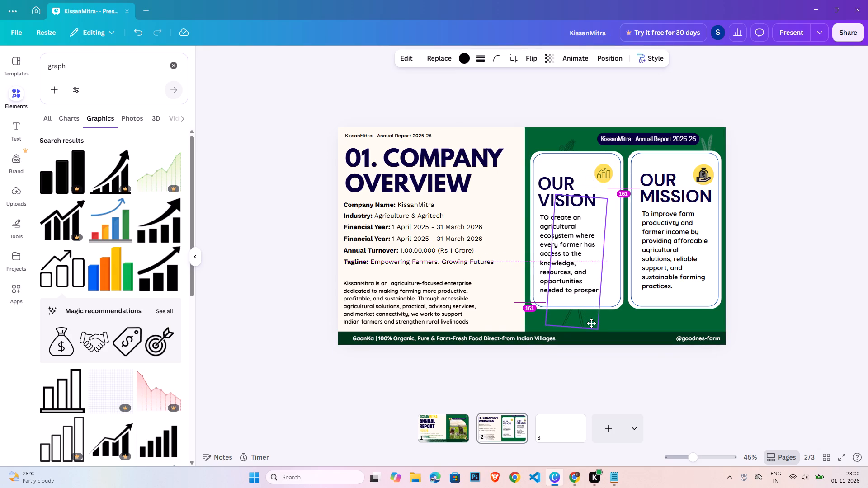
{"action": "left_click_drag", "start_coordinate": [591, 323], "coordinate": [591, 324]}
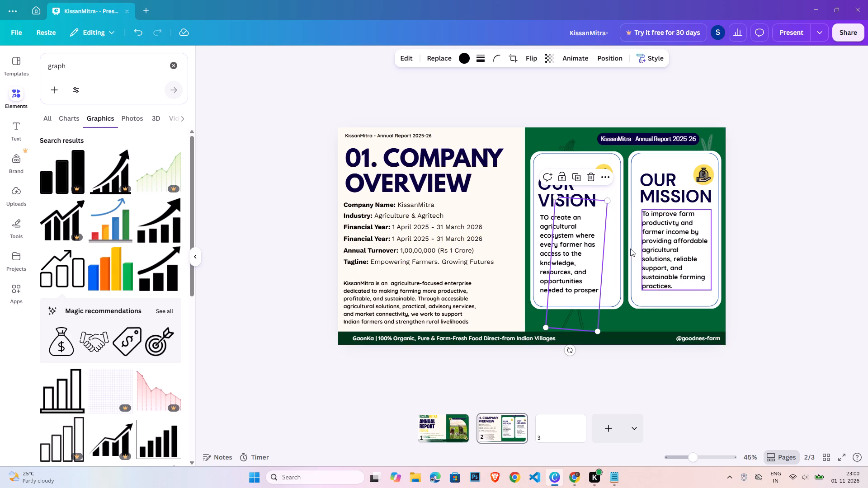
{"action": "double_click", "coordinate": [782, 201]}
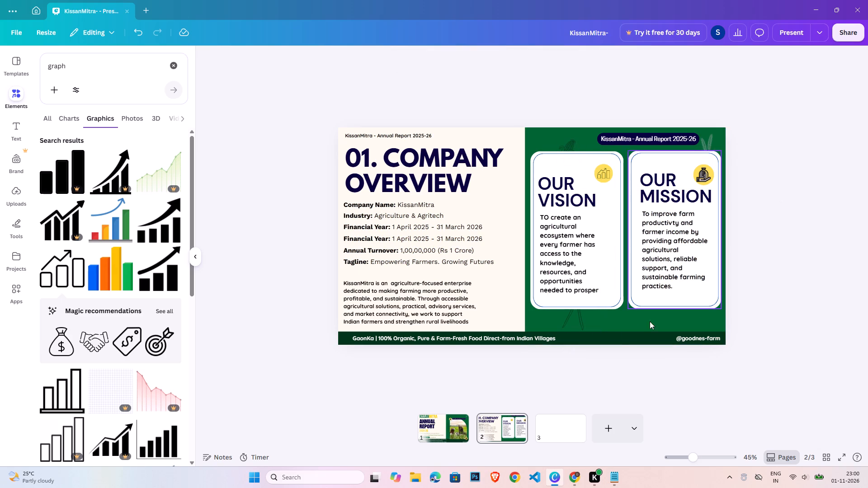
{"action": "left_click_drag", "start_coordinate": [585, 324], "coordinate": [620, 323]}
{"action": "left_click", "coordinate": [774, 296]}
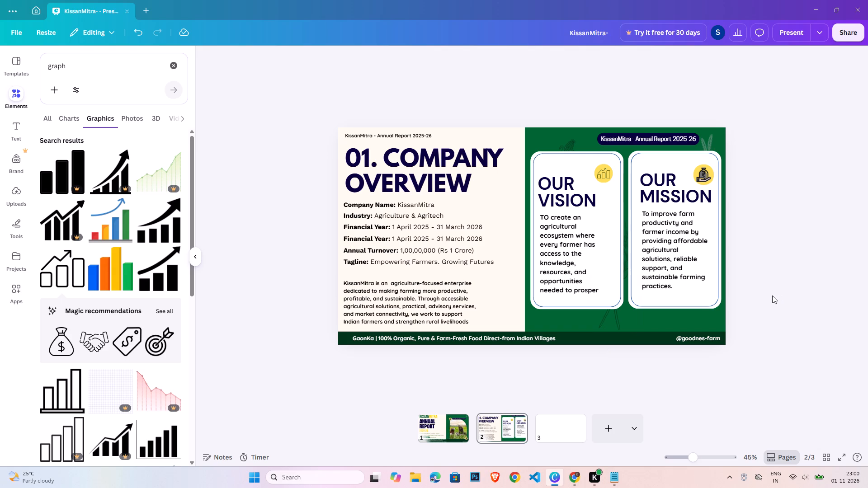
Nudge the description paragraph slightly upward, closer to the Tagline line.
{"action": "left_click", "coordinate": [429, 300]}
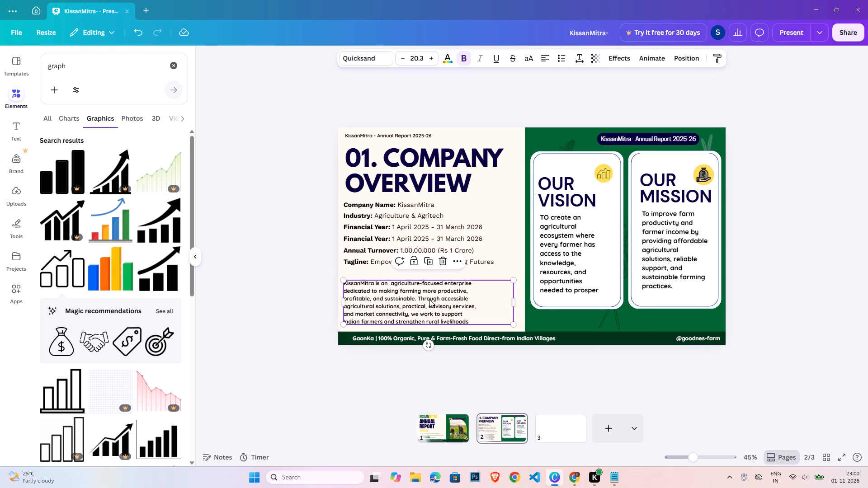
{"action": "key", "text": "Up"}
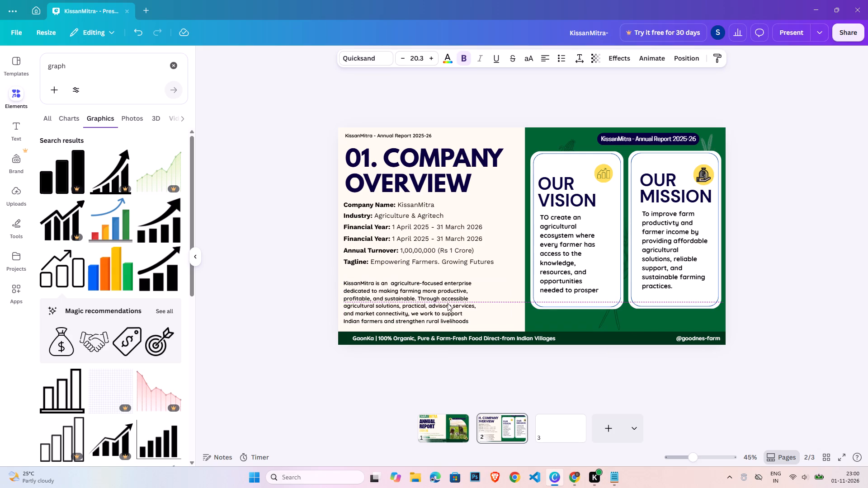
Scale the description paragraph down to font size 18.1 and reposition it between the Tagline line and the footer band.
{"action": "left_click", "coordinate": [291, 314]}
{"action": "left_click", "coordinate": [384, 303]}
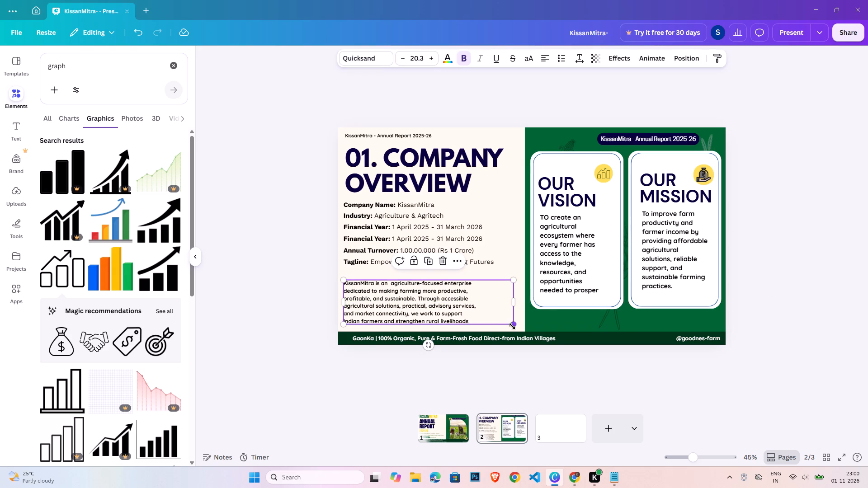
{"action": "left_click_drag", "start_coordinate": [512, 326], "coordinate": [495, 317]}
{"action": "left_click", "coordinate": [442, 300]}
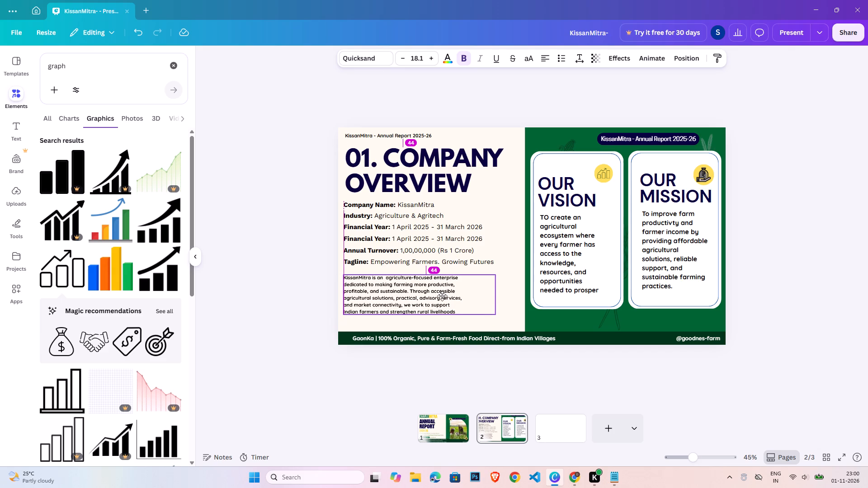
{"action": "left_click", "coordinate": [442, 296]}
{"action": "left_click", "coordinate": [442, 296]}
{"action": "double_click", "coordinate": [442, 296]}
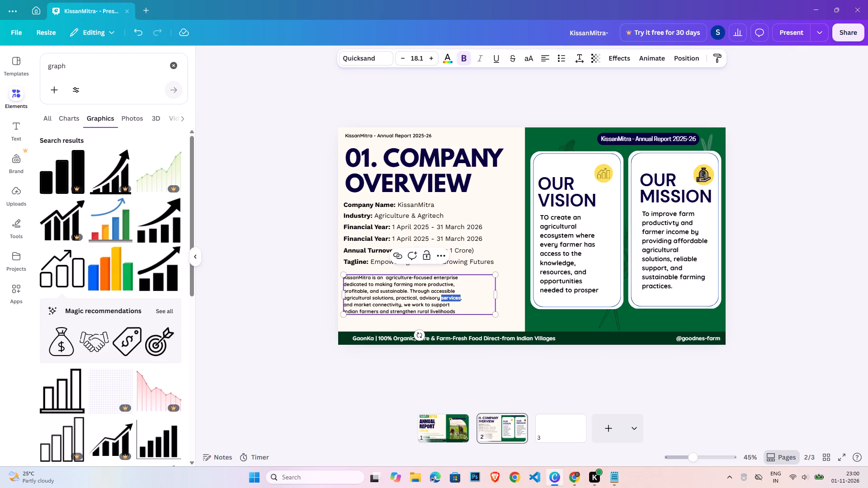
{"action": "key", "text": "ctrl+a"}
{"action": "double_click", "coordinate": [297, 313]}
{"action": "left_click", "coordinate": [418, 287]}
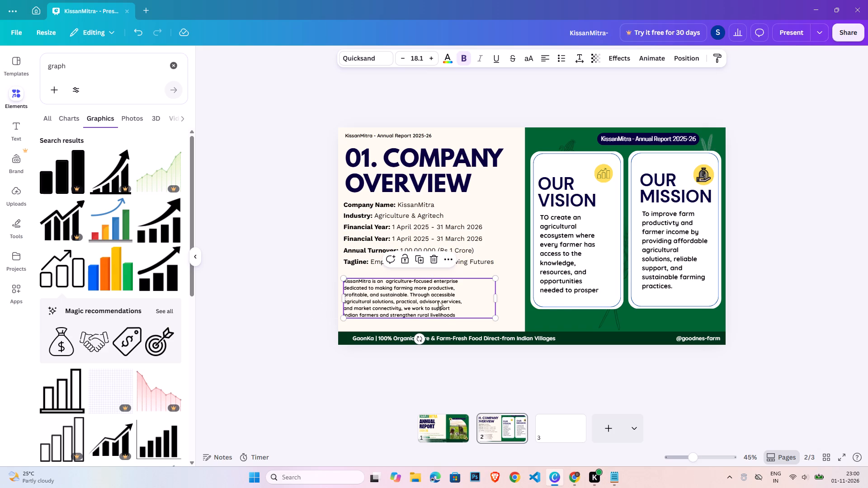
Narrow the description paragraph's text box to fit its longest line, and enlarge it to font size 22.2 just below the Tagline line.
{"action": "left_click_drag", "start_coordinate": [499, 300], "coordinate": [463, 302]}
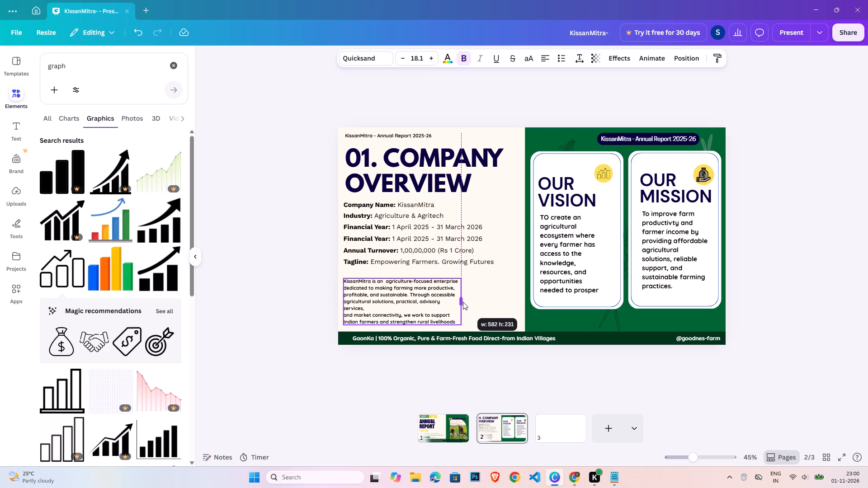
{"action": "left_click_drag", "start_coordinate": [463, 302], "coordinate": [469, 301]}
{"action": "left_click_drag", "start_coordinate": [466, 317], "coordinate": [475, 318]}
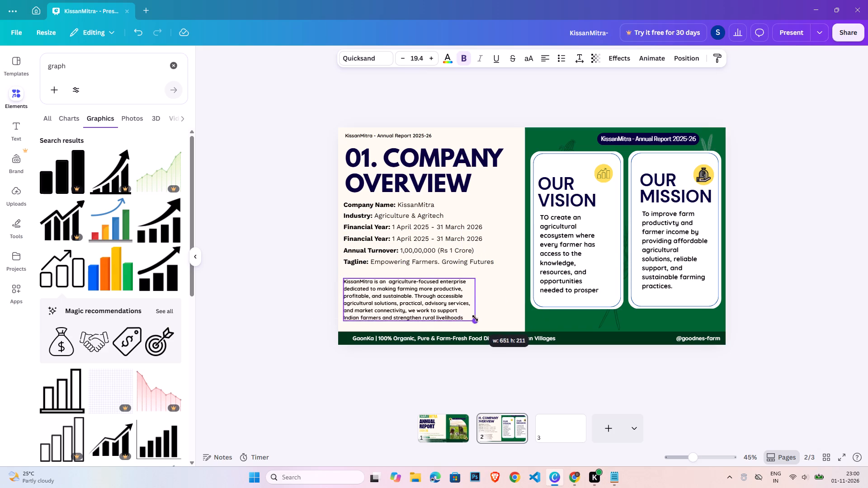
{"action": "left_click_drag", "start_coordinate": [475, 318], "coordinate": [481, 319]}
{"action": "left_click", "coordinate": [467, 310]}
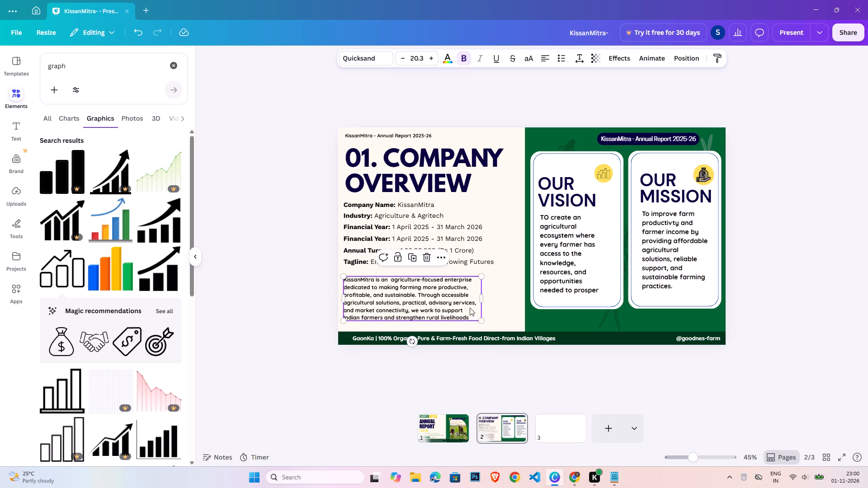
{"action": "left_click_drag", "start_coordinate": [481, 318], "coordinate": [490, 319]}
{"action": "left_click", "coordinate": [472, 315]}
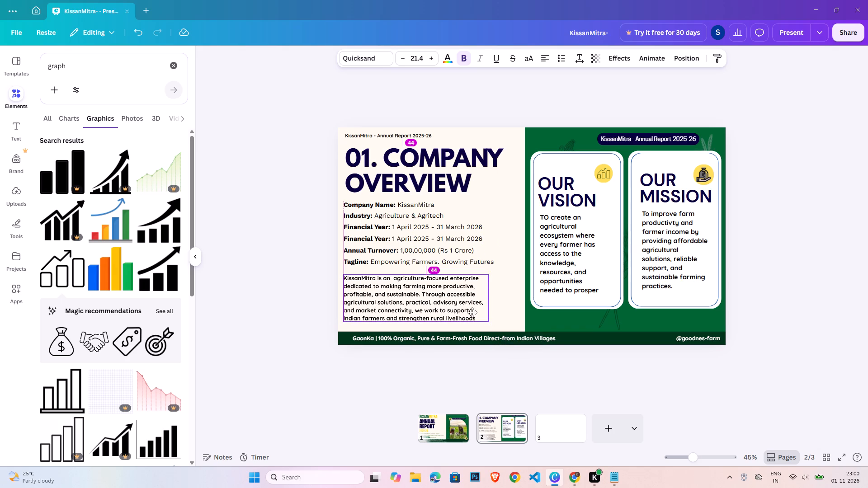
{"action": "left_click", "coordinate": [486, 320]}
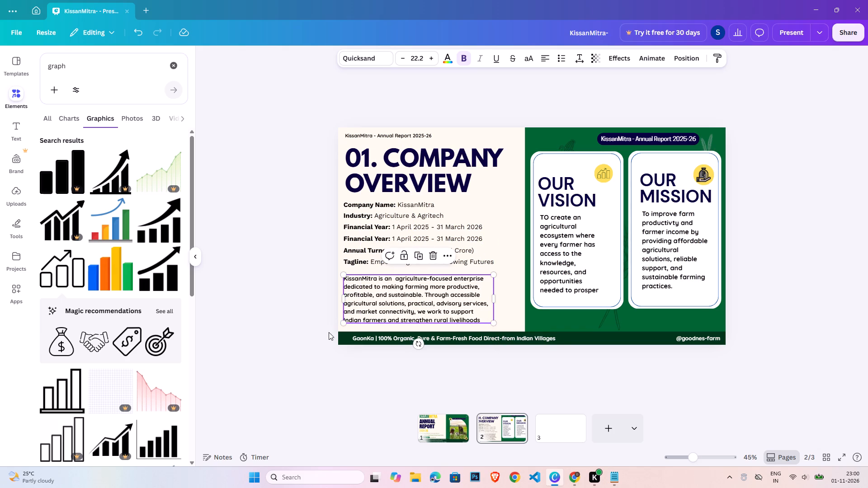
{"action": "left_click", "coordinate": [322, 333]}
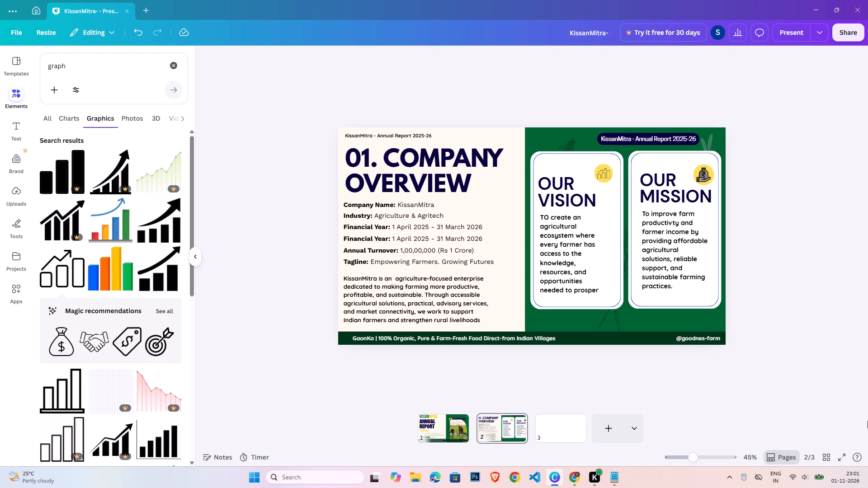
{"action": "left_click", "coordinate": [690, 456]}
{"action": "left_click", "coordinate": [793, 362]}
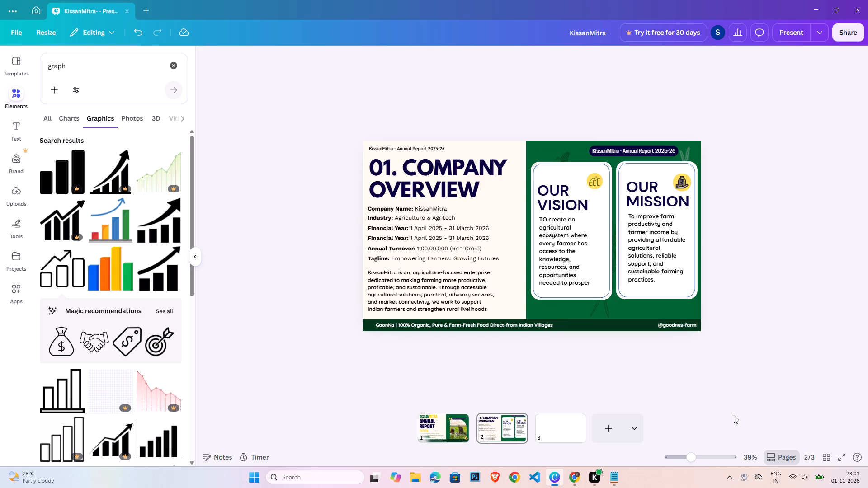